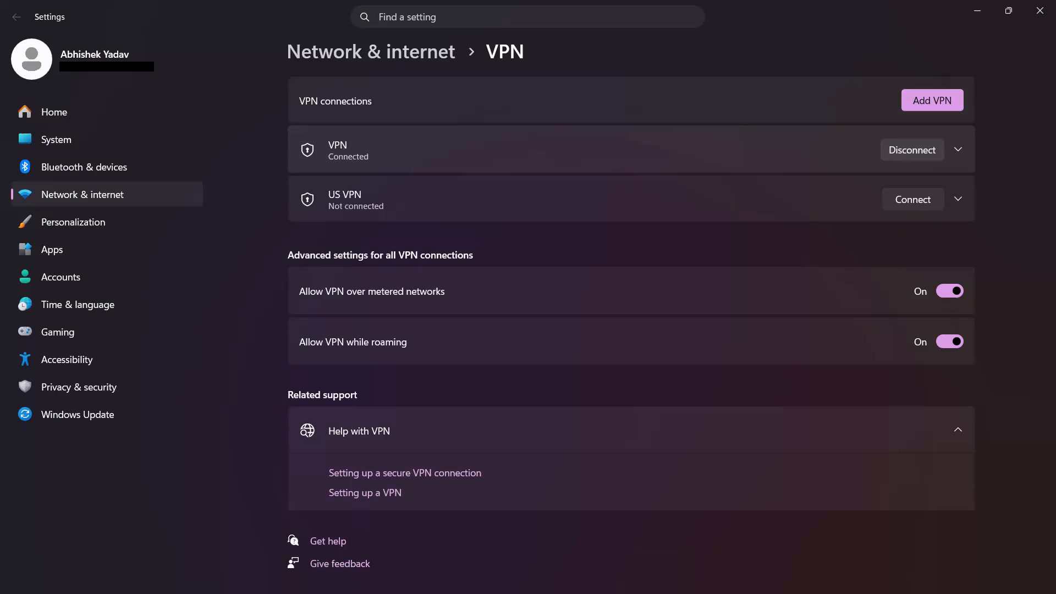
# Switch the active connection from VPN to US VPN, and close the Settings window.
pyautogui.click(917, 199)
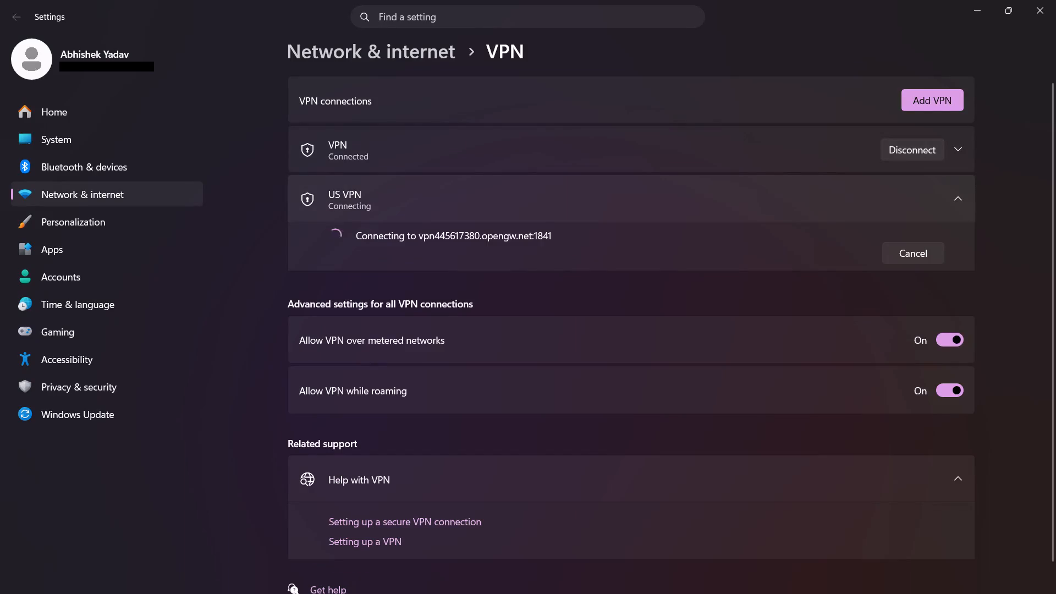
pyautogui.click(924, 144)
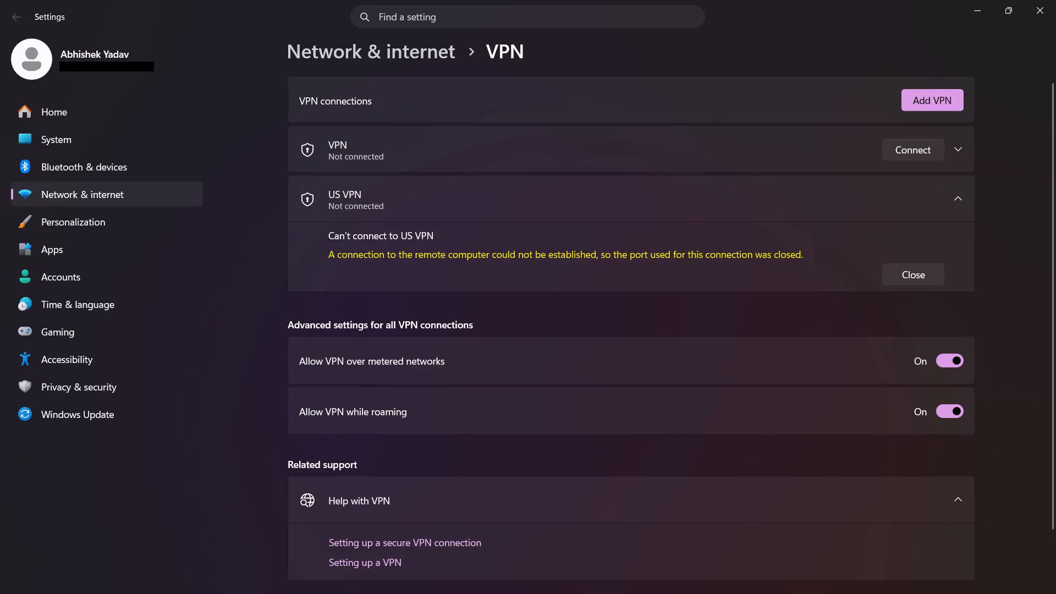
pyautogui.click(914, 277)
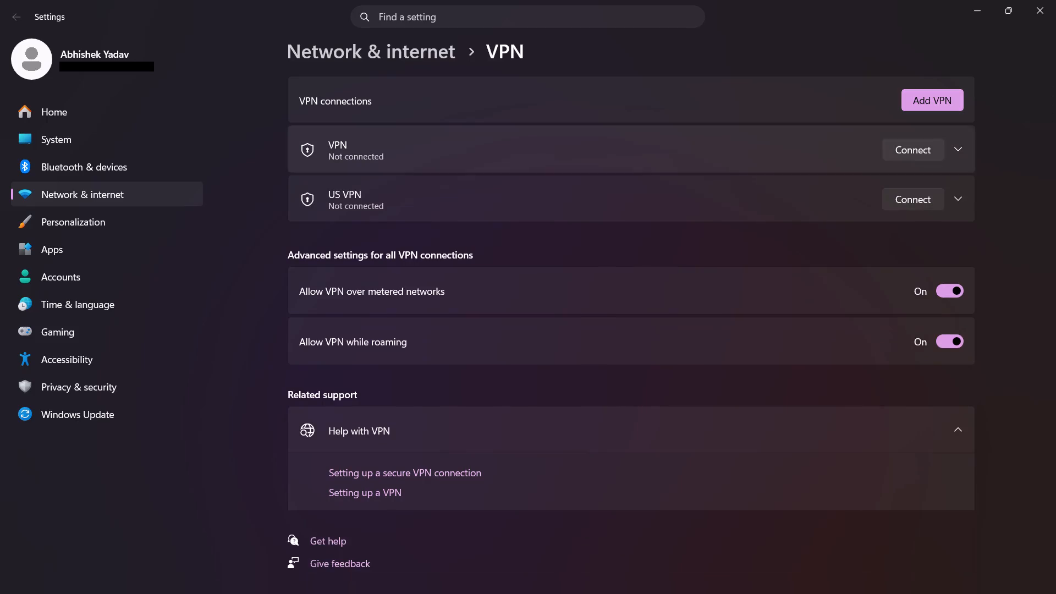
pyautogui.click(911, 201)
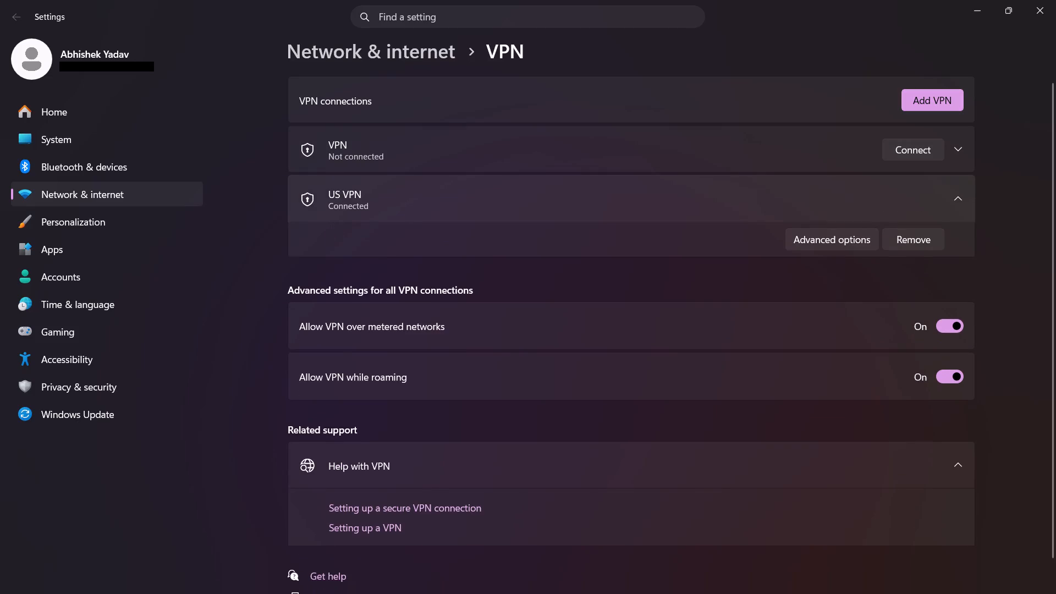
pyautogui.click(1043, 12)
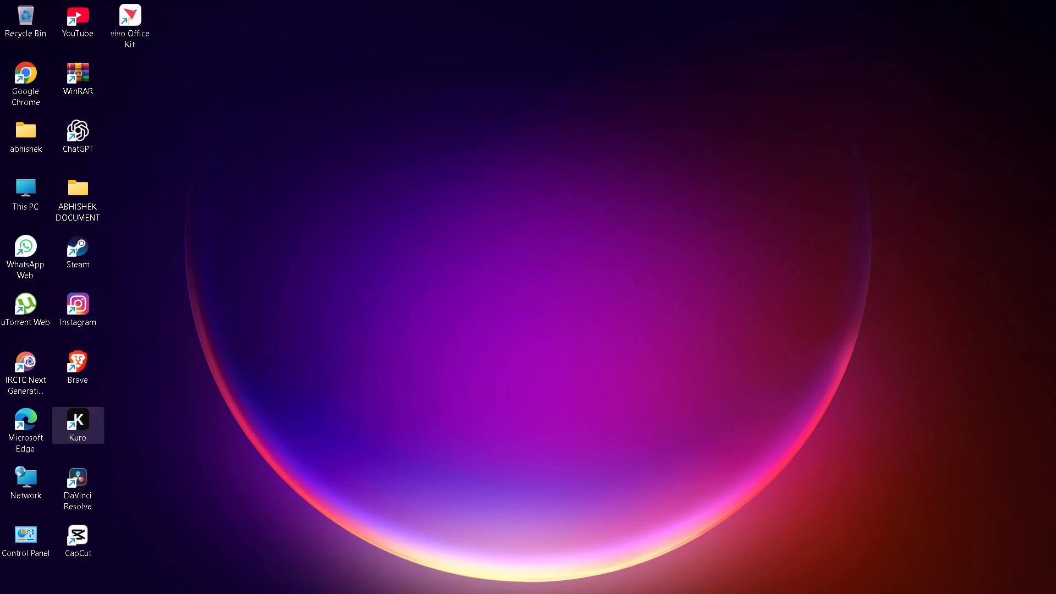
# Launch CapCut from the desktop, dismiss the Pro trial offer, and open the first project in the Projects list.
pyautogui.doubleClick(80, 537)
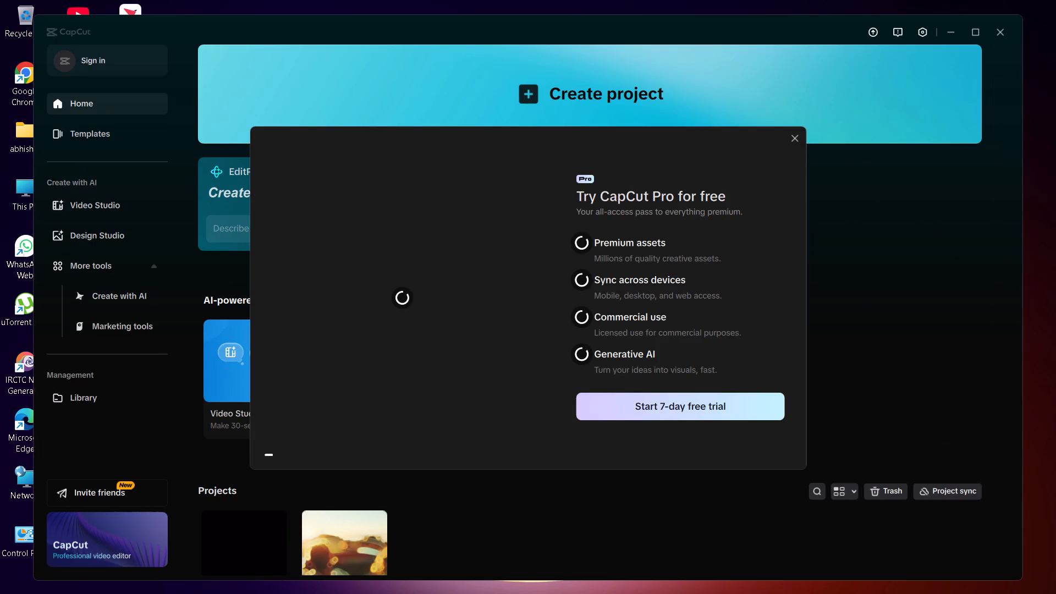
pyautogui.click(795, 140)
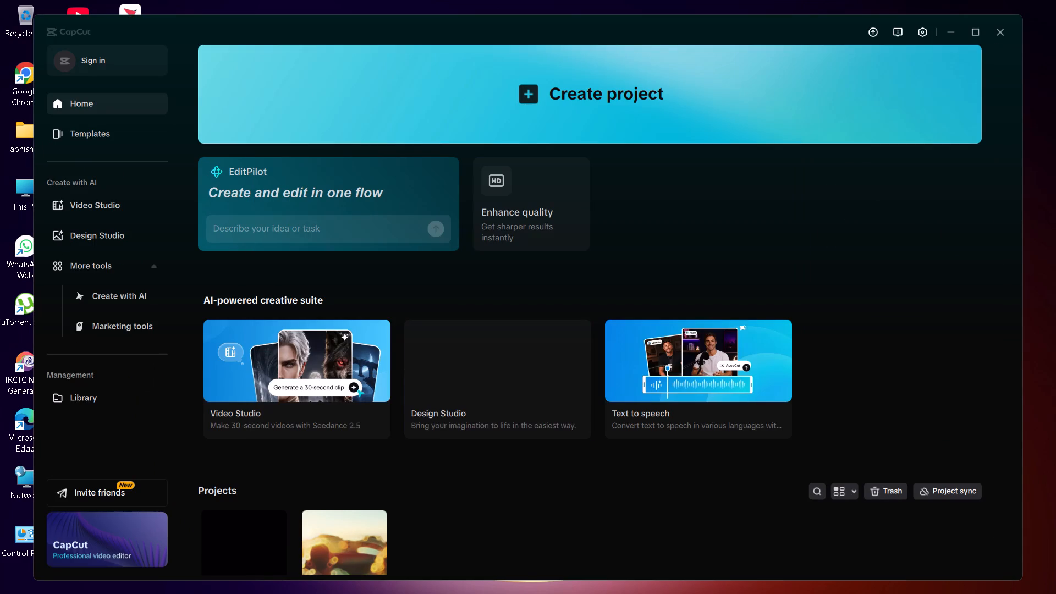
pyautogui.click(241, 541)
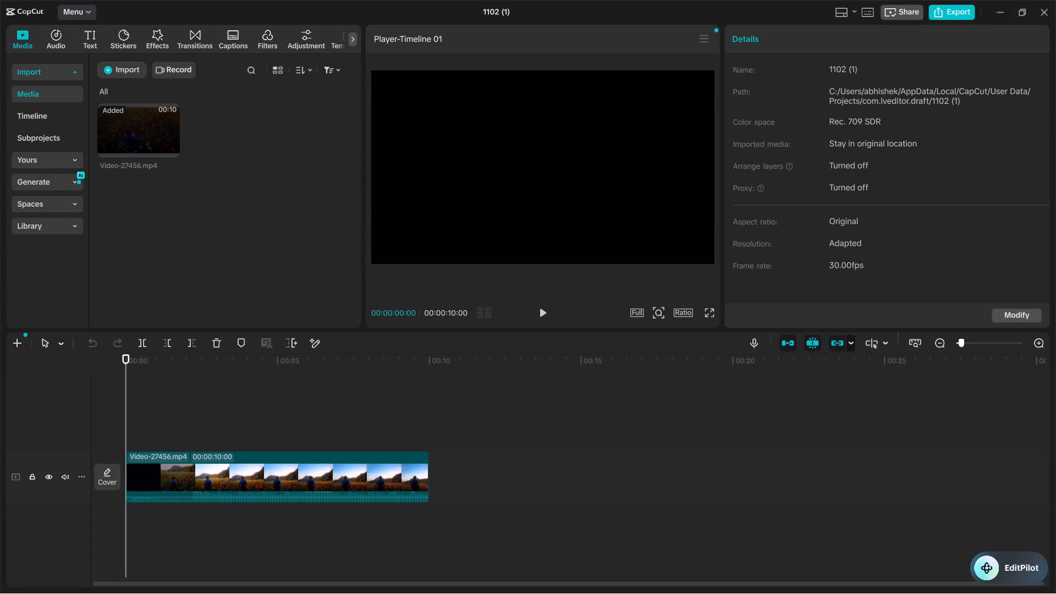
# Open the video effects library.
pyautogui.click(152, 37)
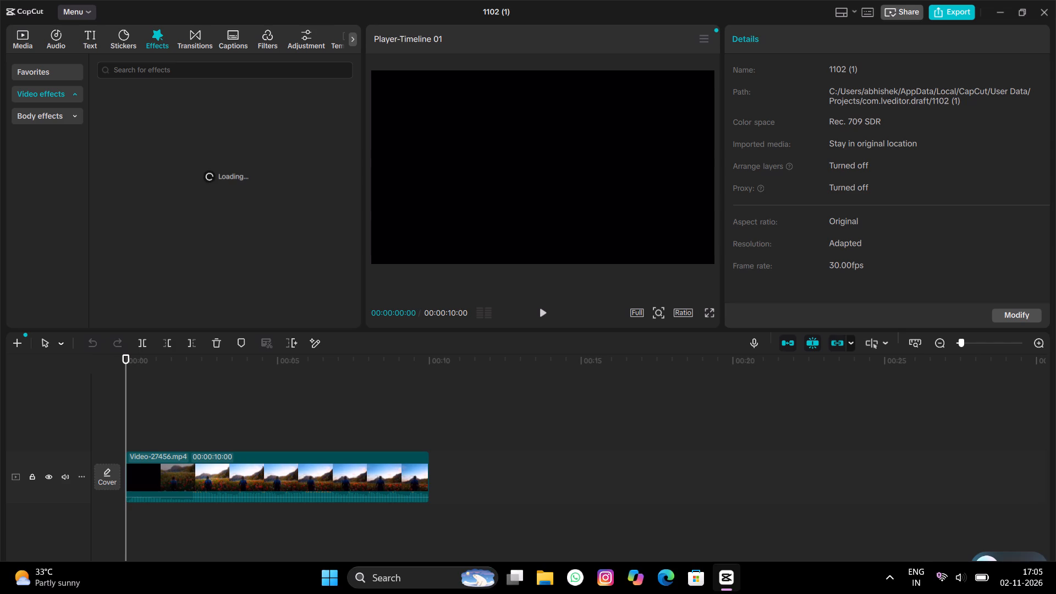
# Turn off Bluetooth in the Windows quick settings and return to the CapCut project.
pyautogui.click(941, 576)
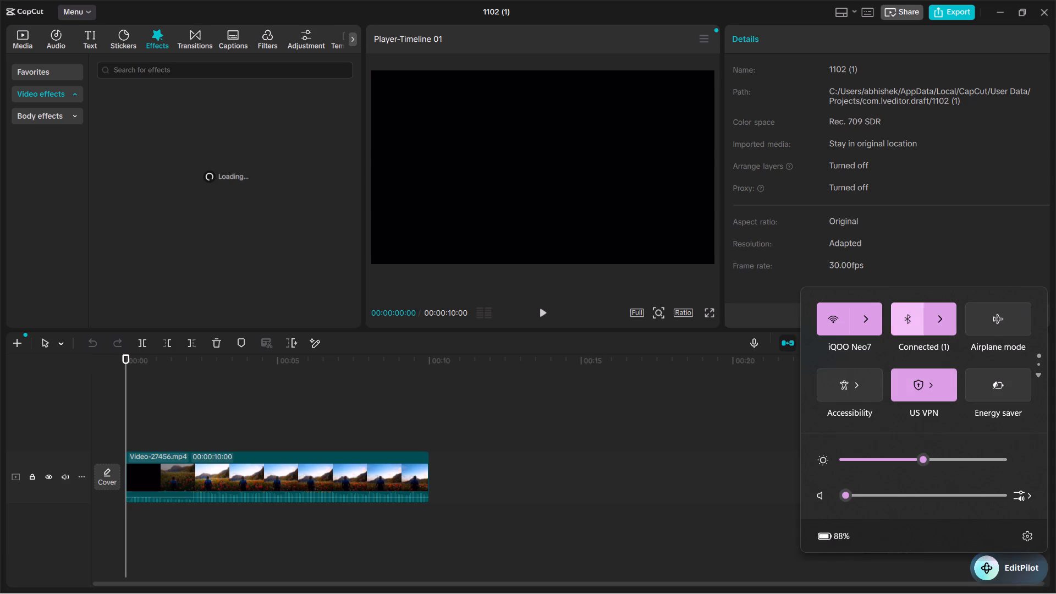
pyautogui.click(939, 317)
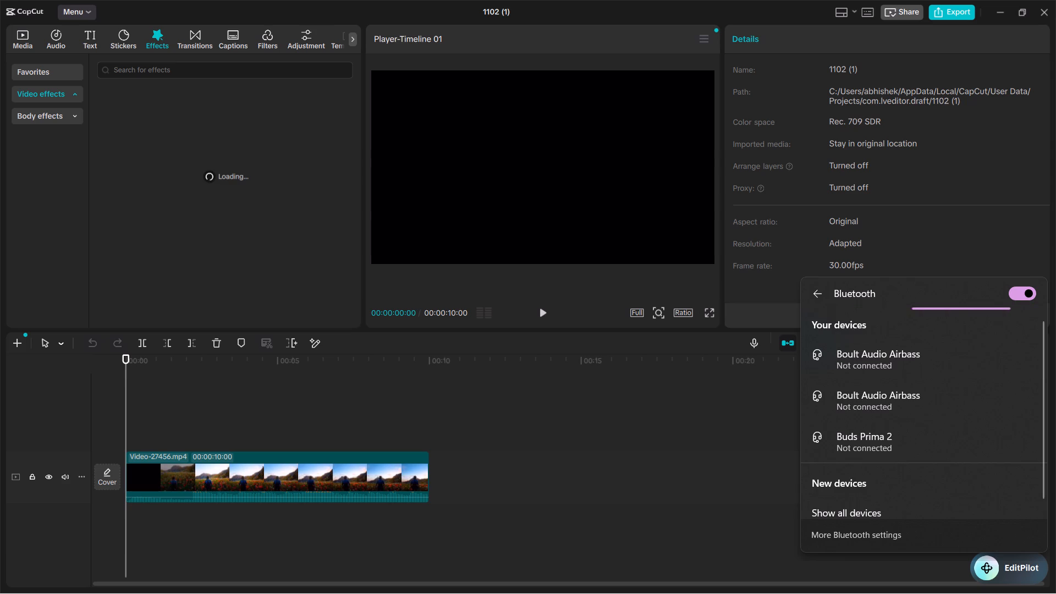
pyautogui.click(1017, 292)
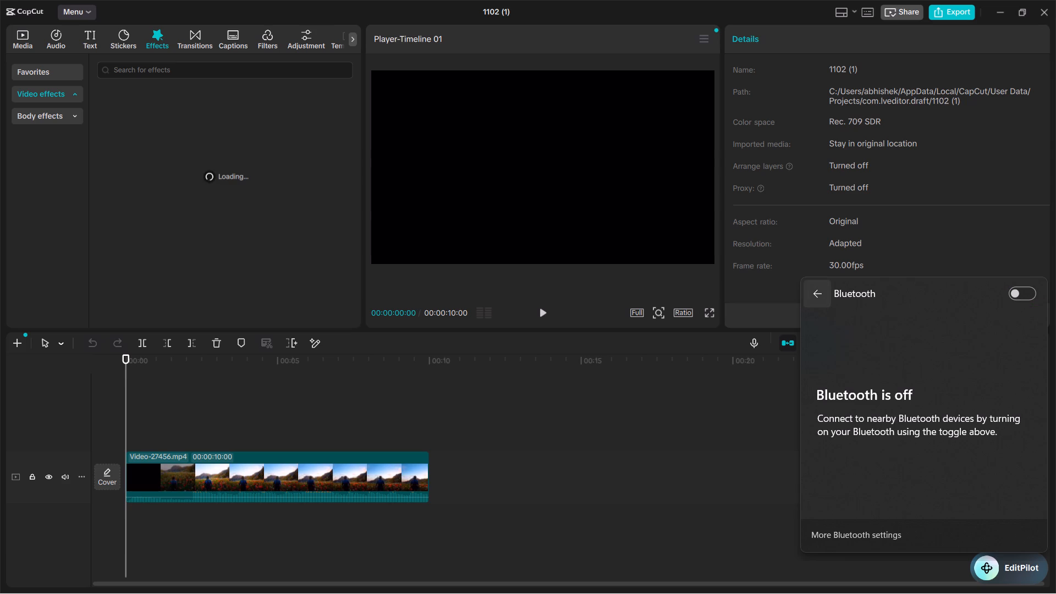
pyautogui.click(815, 292)
pyautogui.click(687, 412)
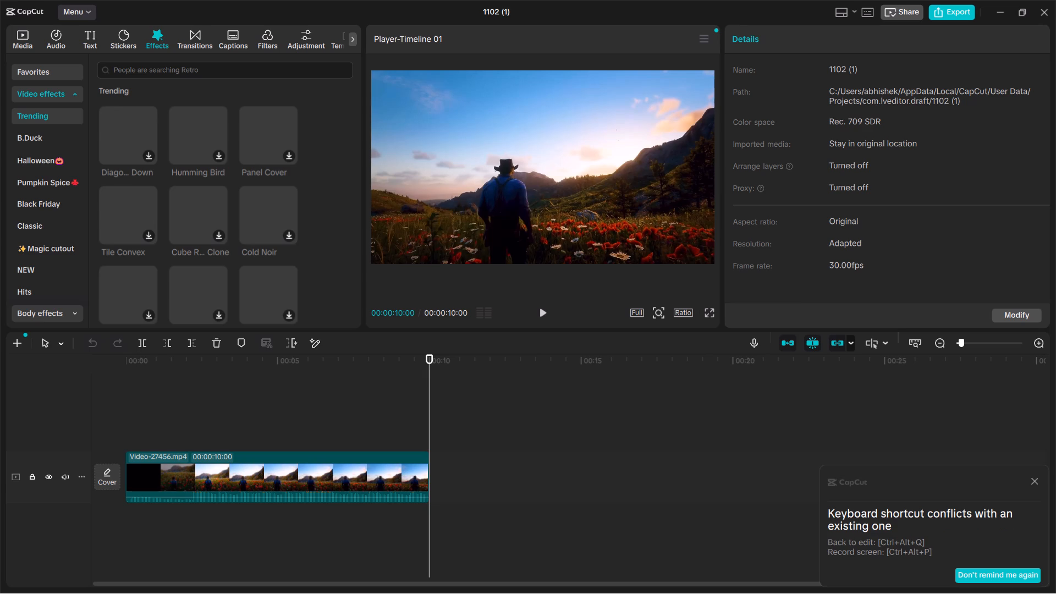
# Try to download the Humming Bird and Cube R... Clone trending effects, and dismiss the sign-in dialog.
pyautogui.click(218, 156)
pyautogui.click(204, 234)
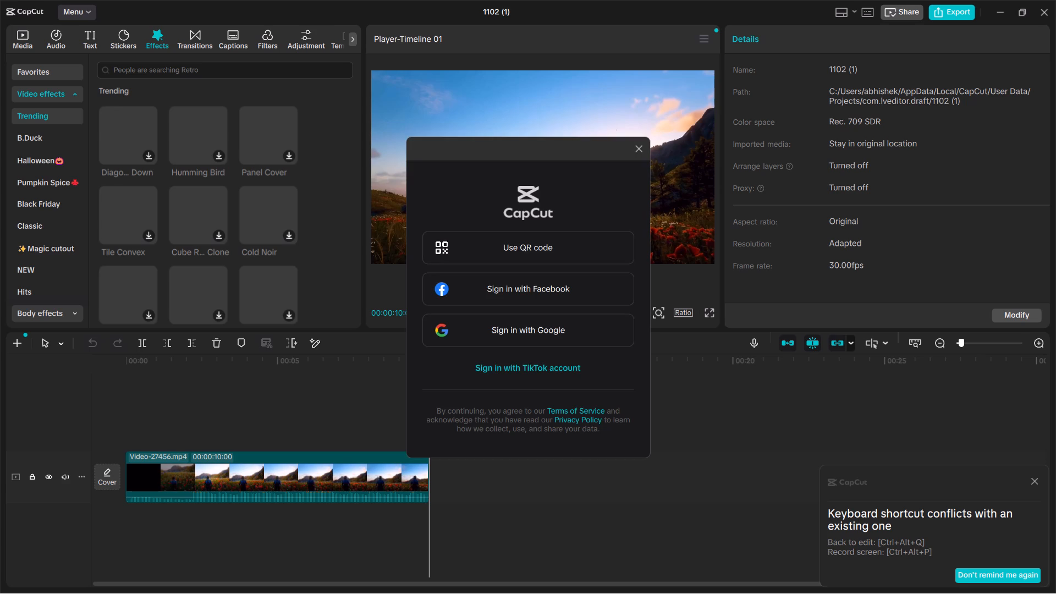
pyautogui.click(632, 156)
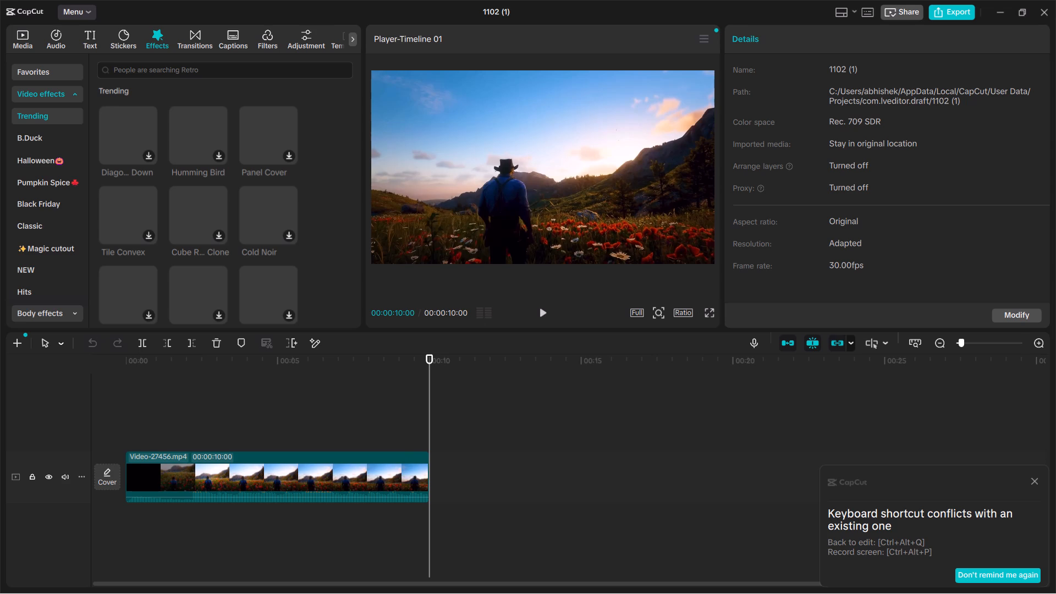
# Return to the project's imported media, select the Video-27456.mp4 clip on the timeline and open its clip options.
pyautogui.click(25, 43)
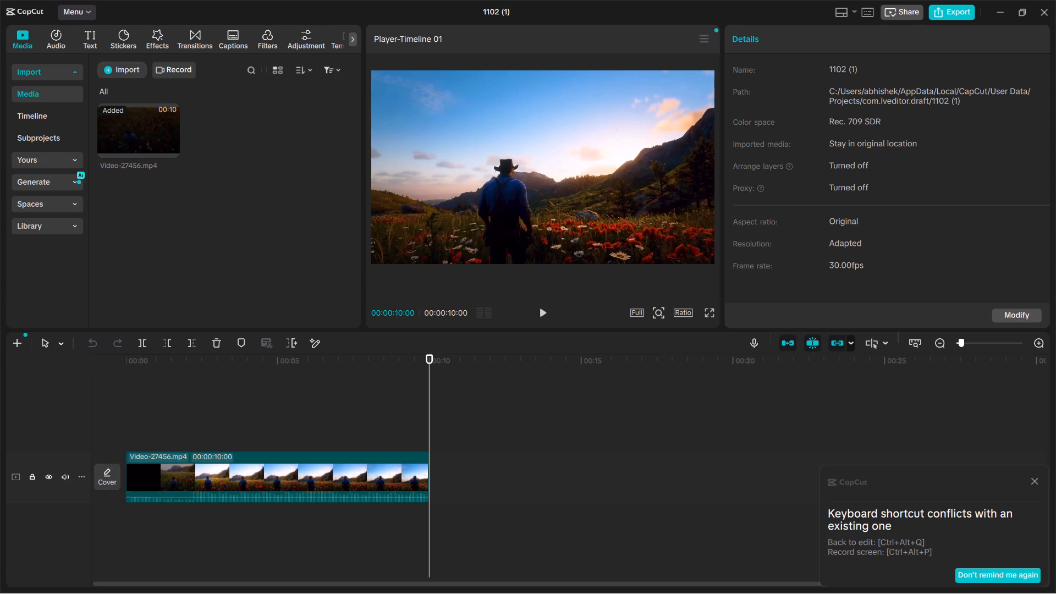
pyautogui.click(213, 470)
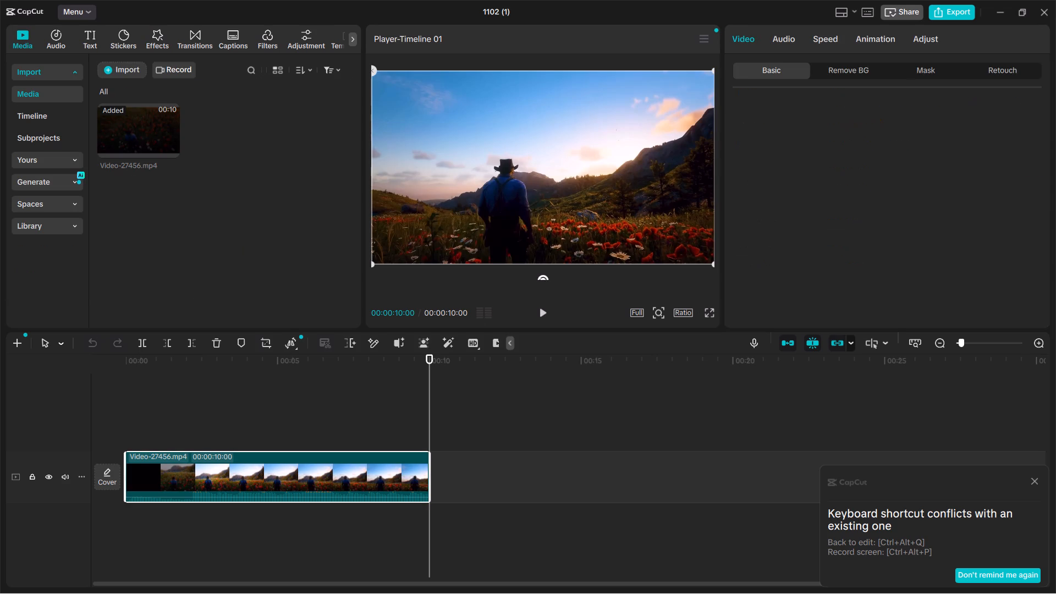
pyautogui.hscroll(1, 300, 471)
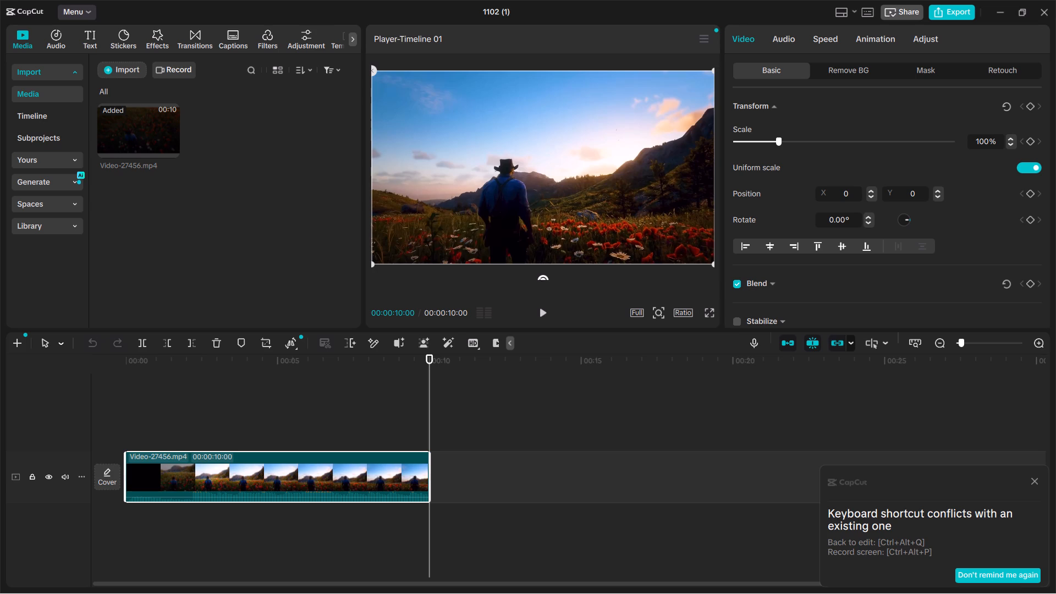
pyautogui.hscroll(2, 300, 471)
pyautogui.rightClick(300, 471)
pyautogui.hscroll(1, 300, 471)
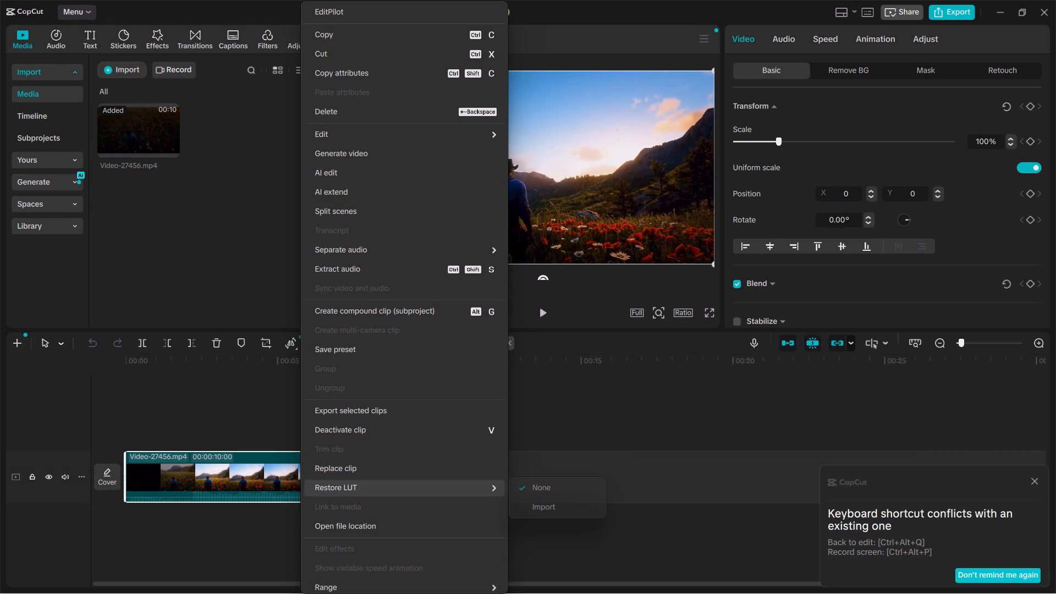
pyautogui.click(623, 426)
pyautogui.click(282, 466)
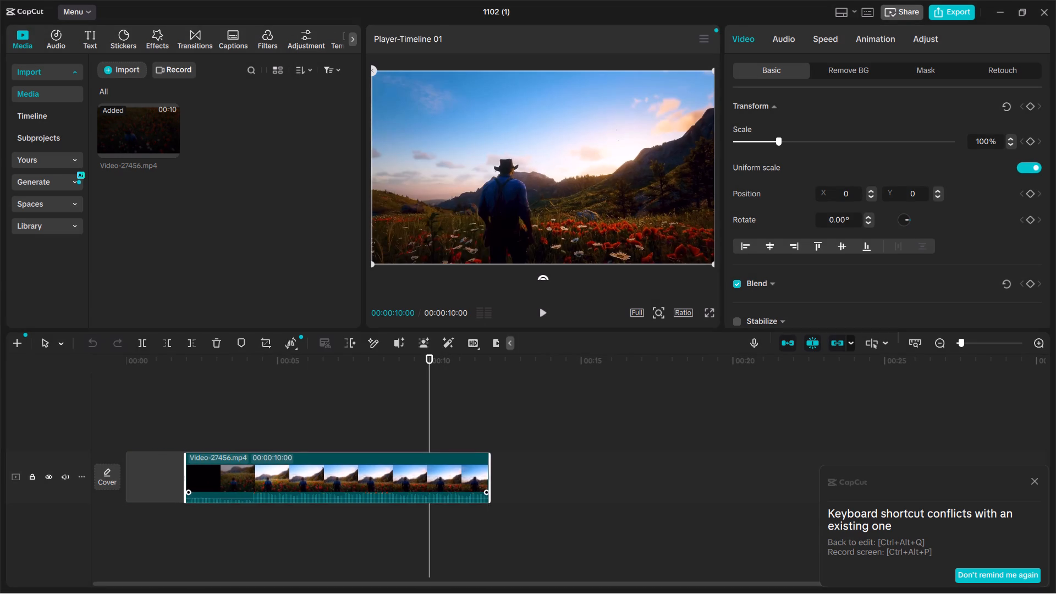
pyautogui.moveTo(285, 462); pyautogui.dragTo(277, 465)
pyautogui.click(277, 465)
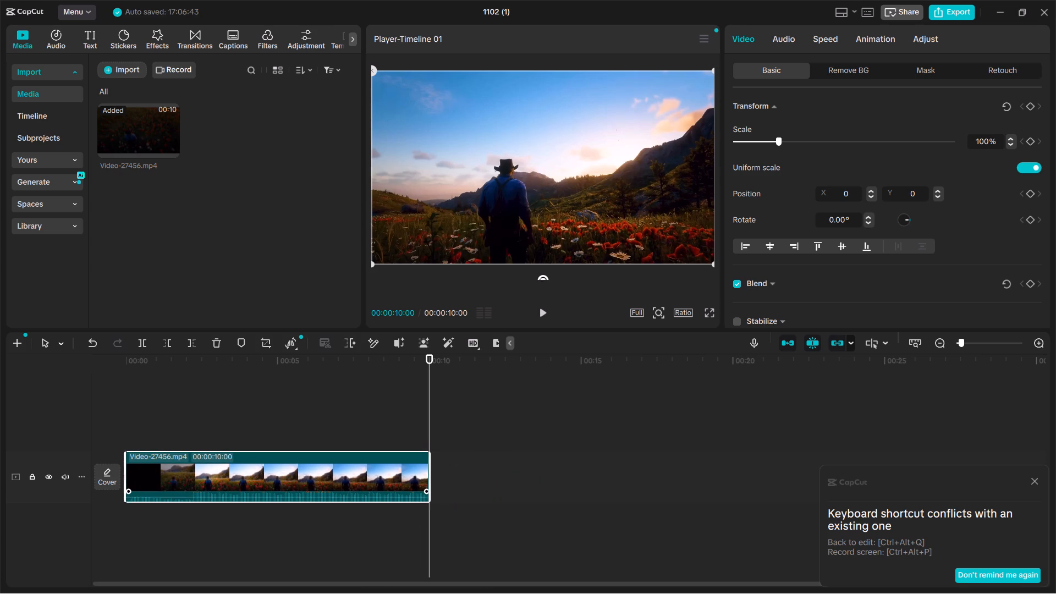
# Move the playhead to about 00:00:02:25 and play the video clip through to its end.
pyautogui.click(277, 430)
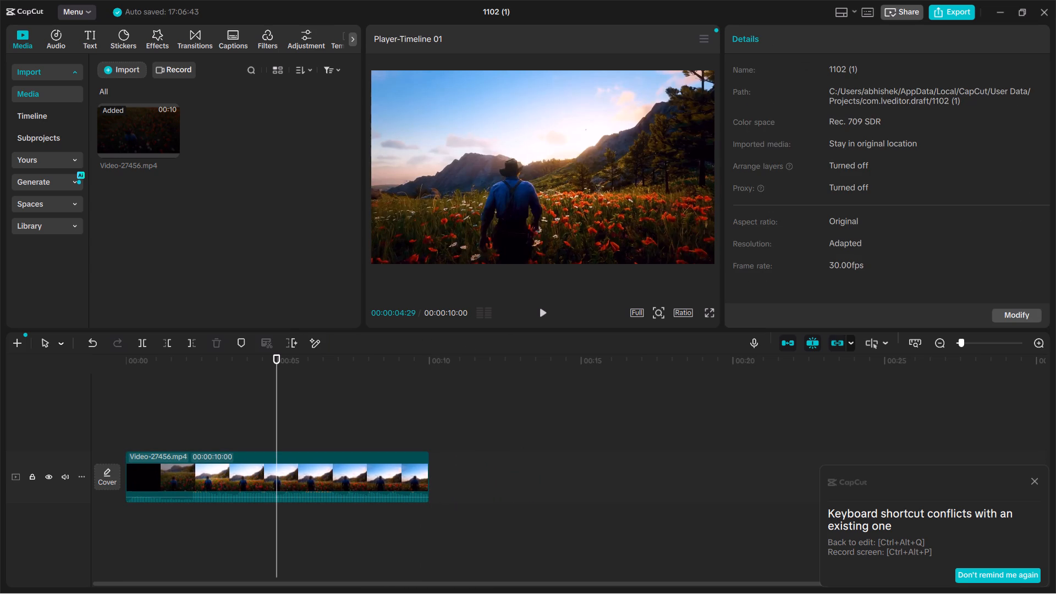
pyautogui.moveTo(240, 432); pyautogui.dragTo(212, 432)
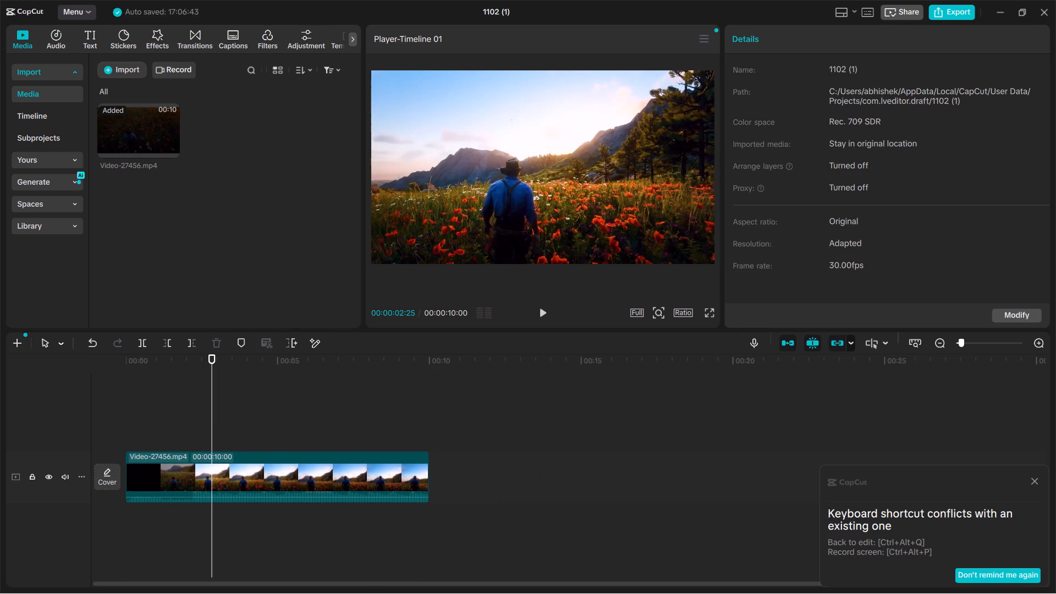
pyautogui.hscroll(1, 163, 435)
pyautogui.press('space')
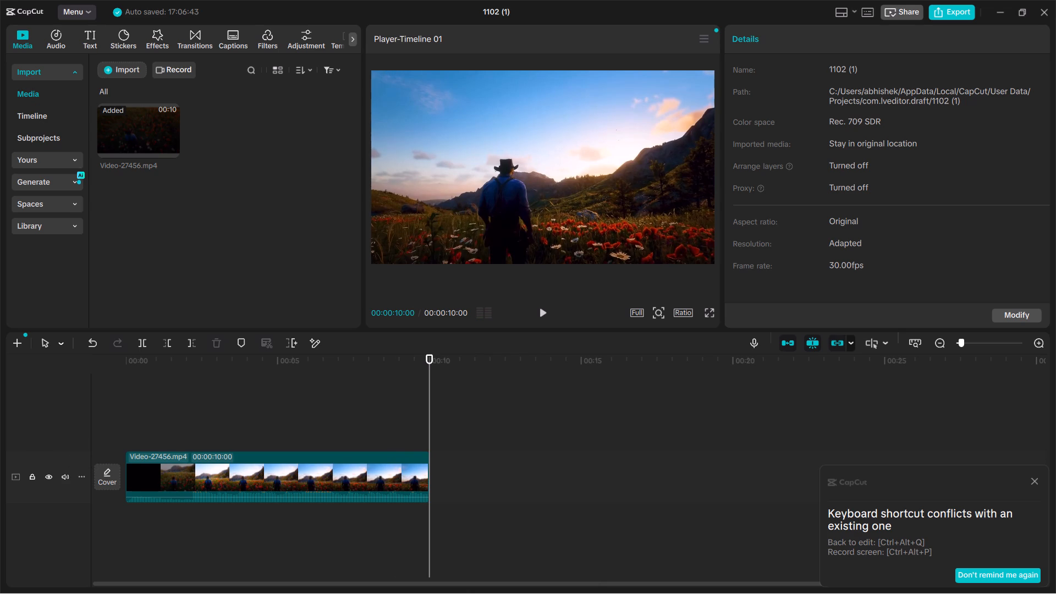
# Import the ReelAudio-28877 file from the audio folder into the project media.
pyautogui.click(123, 69)
pyautogui.click(127, 97)
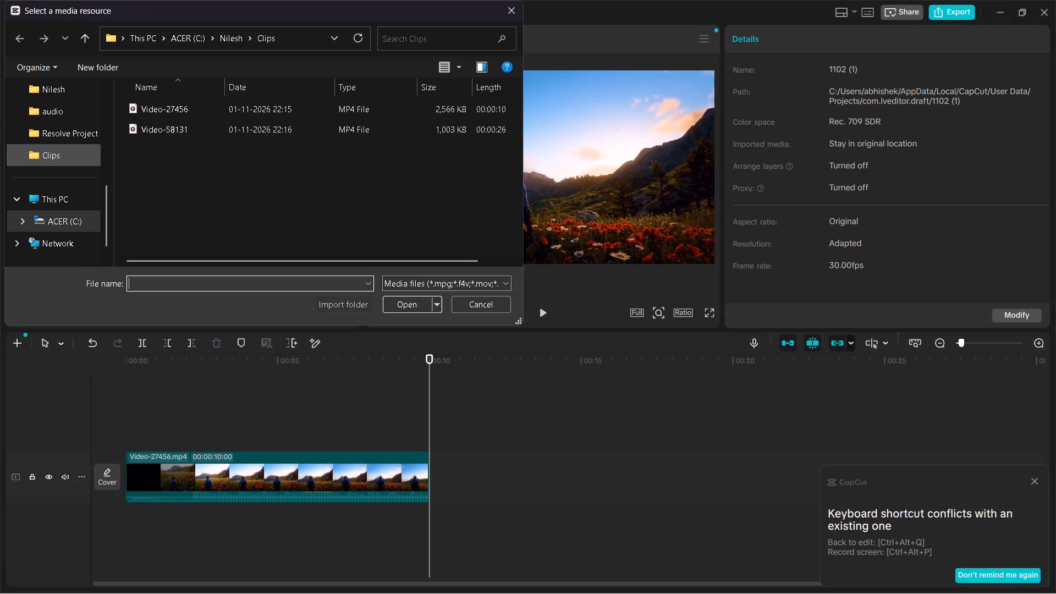
pyautogui.click(70, 112)
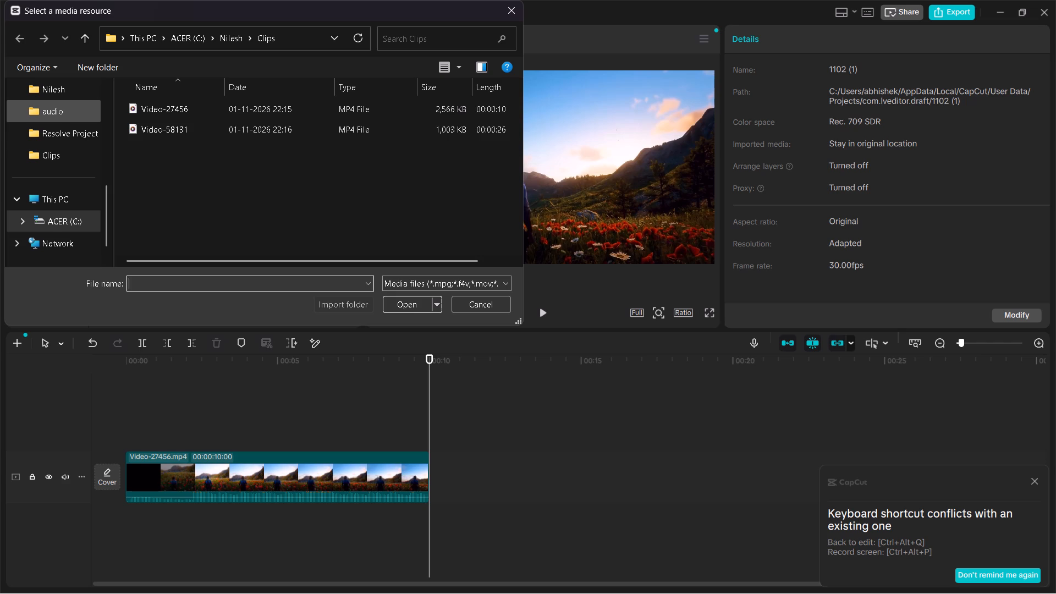
pyautogui.click(156, 102)
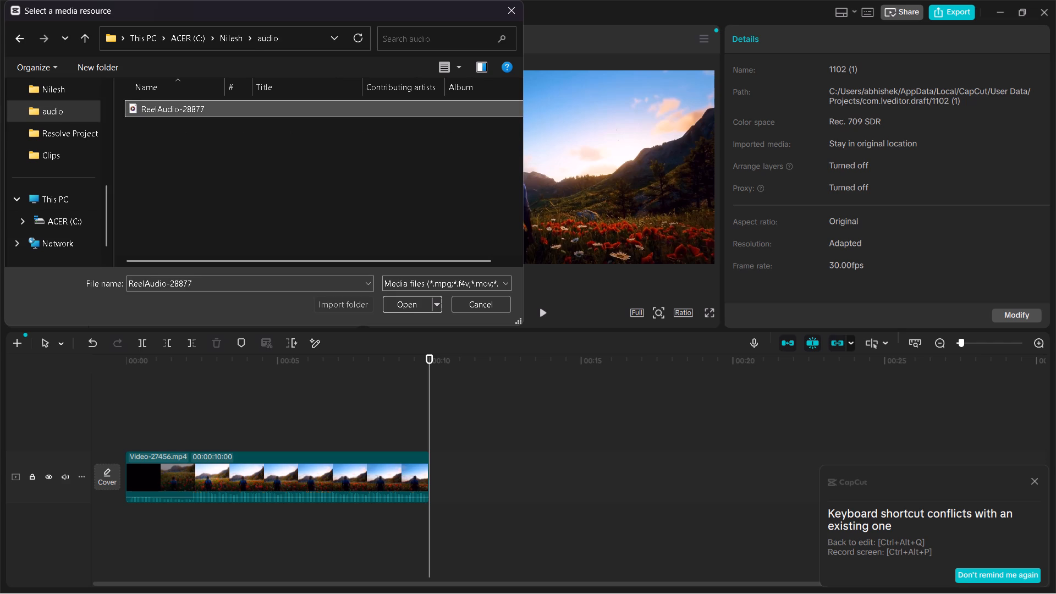
pyautogui.click(415, 310)
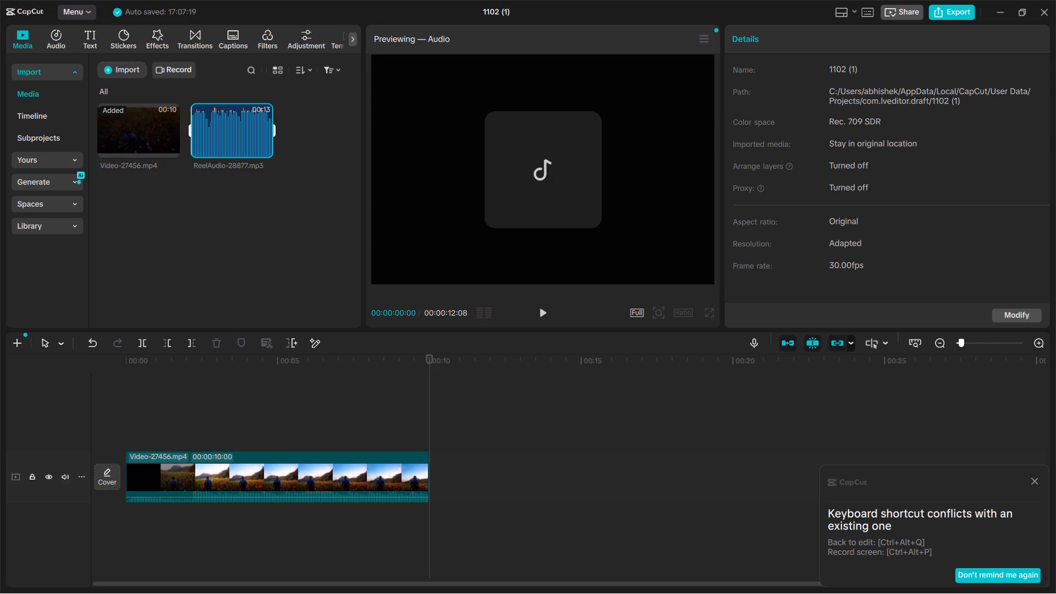
# Place ReelAudio-28877.mp3 on an audio track beneath the video clip, starting at the beginning of the timeline.
pyautogui.moveTo(249, 139); pyautogui.dragTo(148, 494)
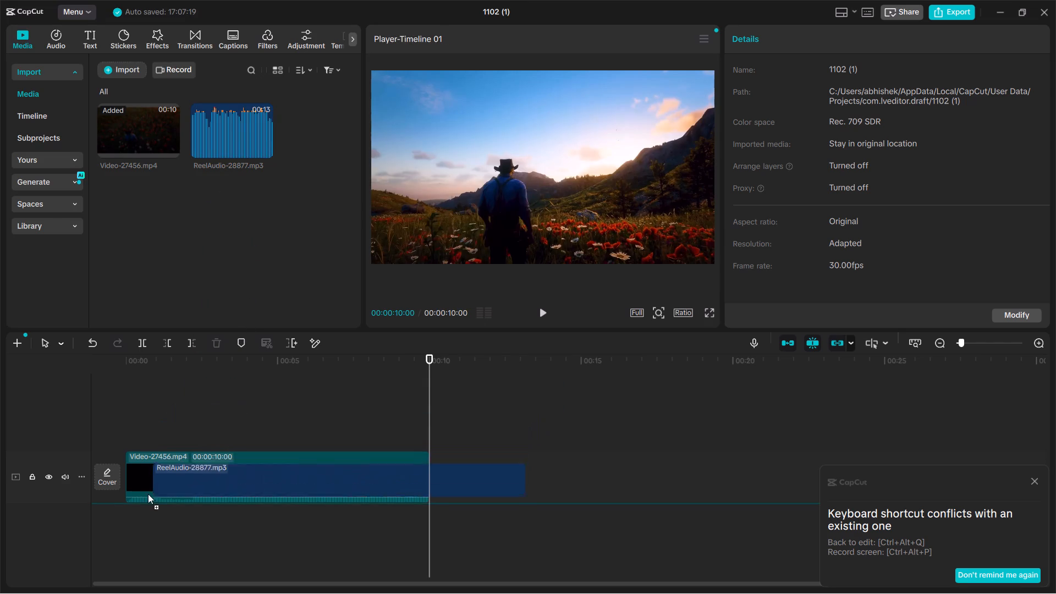
pyautogui.moveTo(148, 494); pyautogui.dragTo(129, 427)
# Play back the timeline with the added audio and pause at about 00:00:04:09.
pyautogui.press('space')
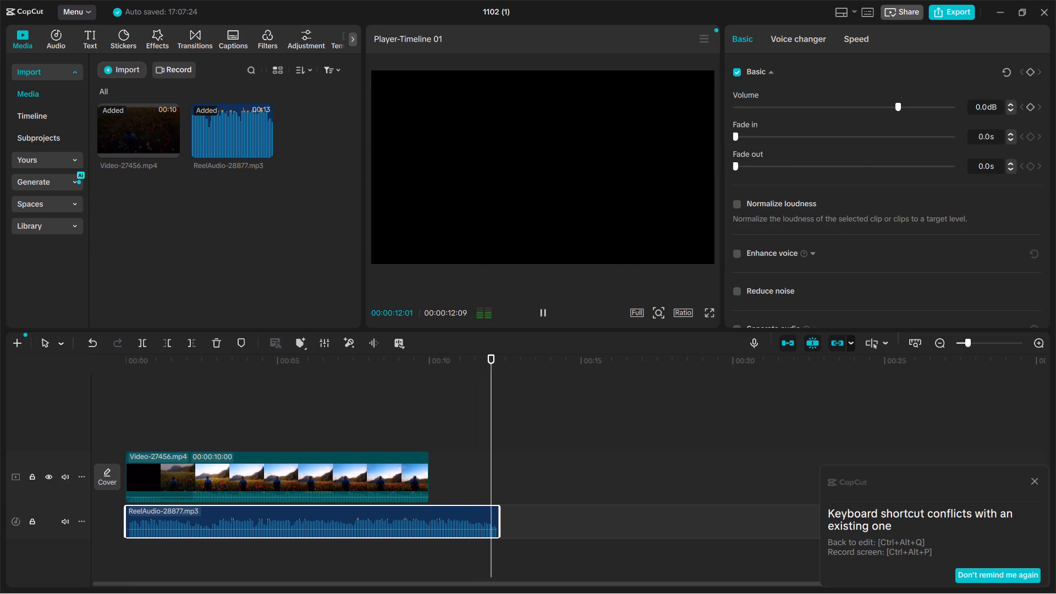
pyautogui.press('space')
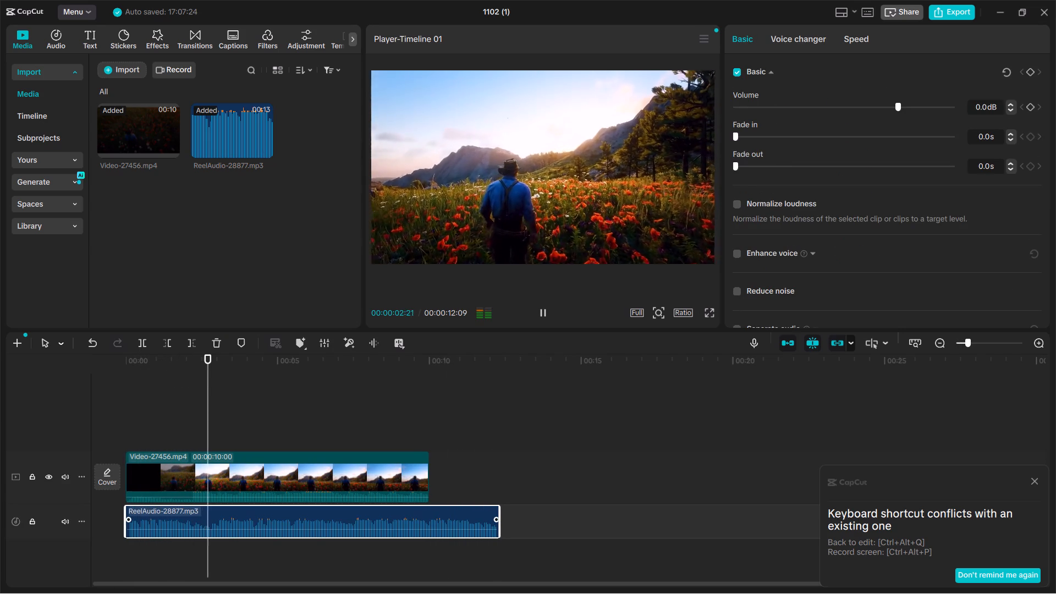
pyautogui.press('space')
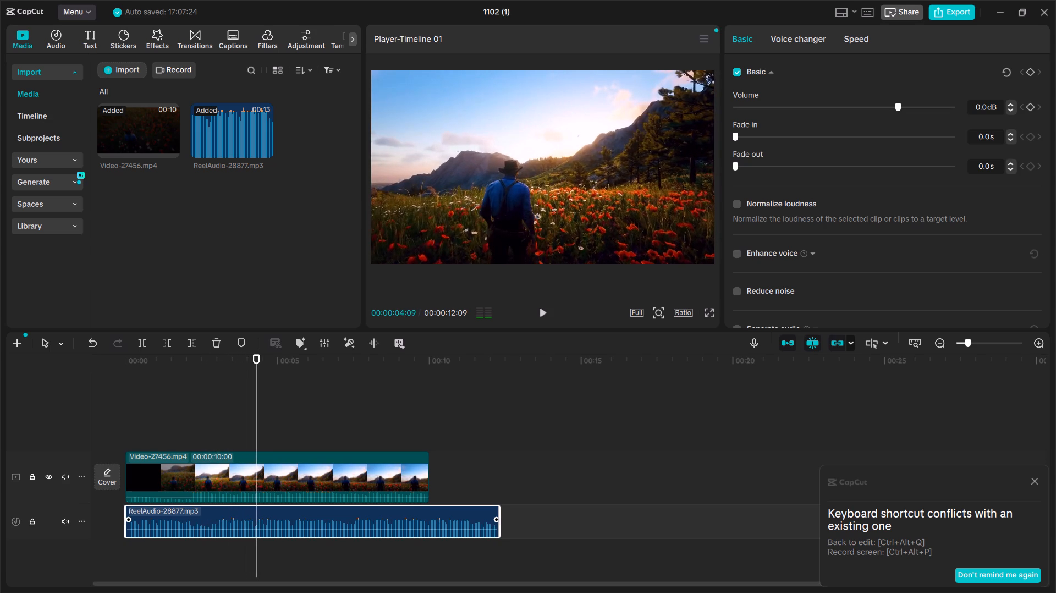
# Open the audio library's music collection with the ReelAudio clip selected on the timeline.
pyautogui.click(218, 524)
pyautogui.click(59, 38)
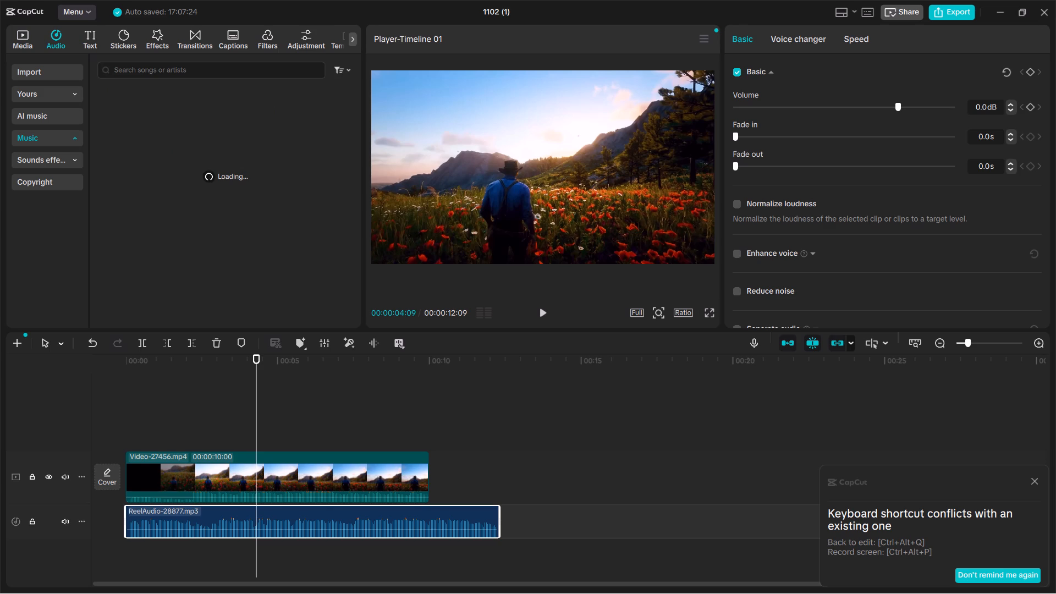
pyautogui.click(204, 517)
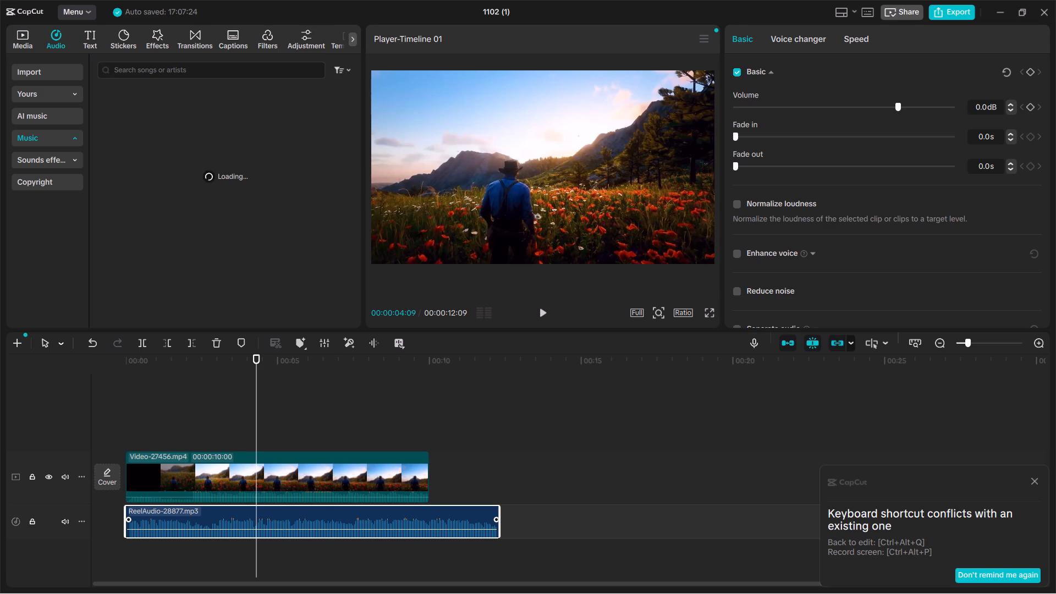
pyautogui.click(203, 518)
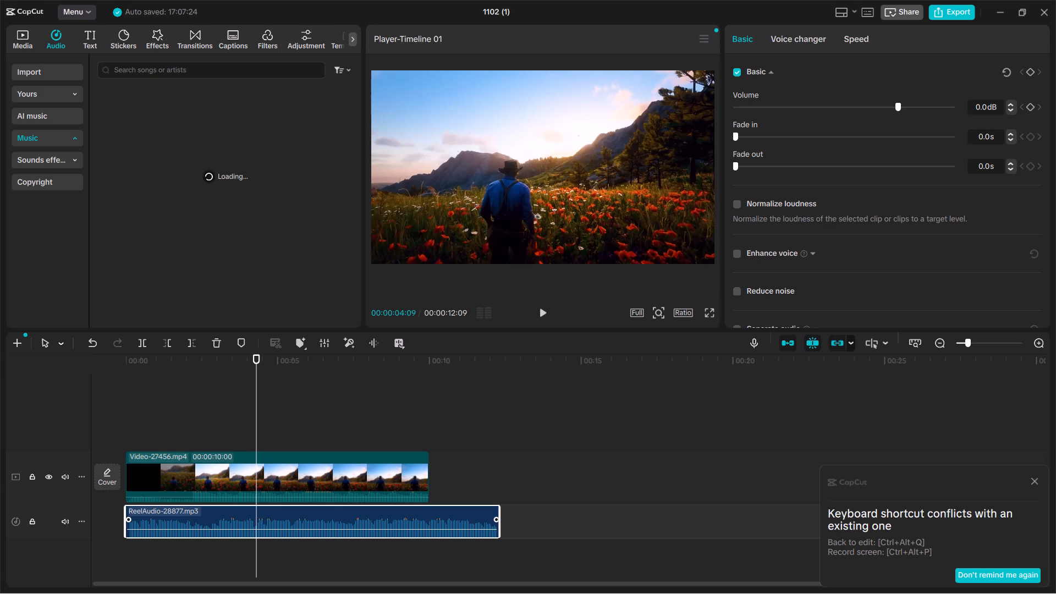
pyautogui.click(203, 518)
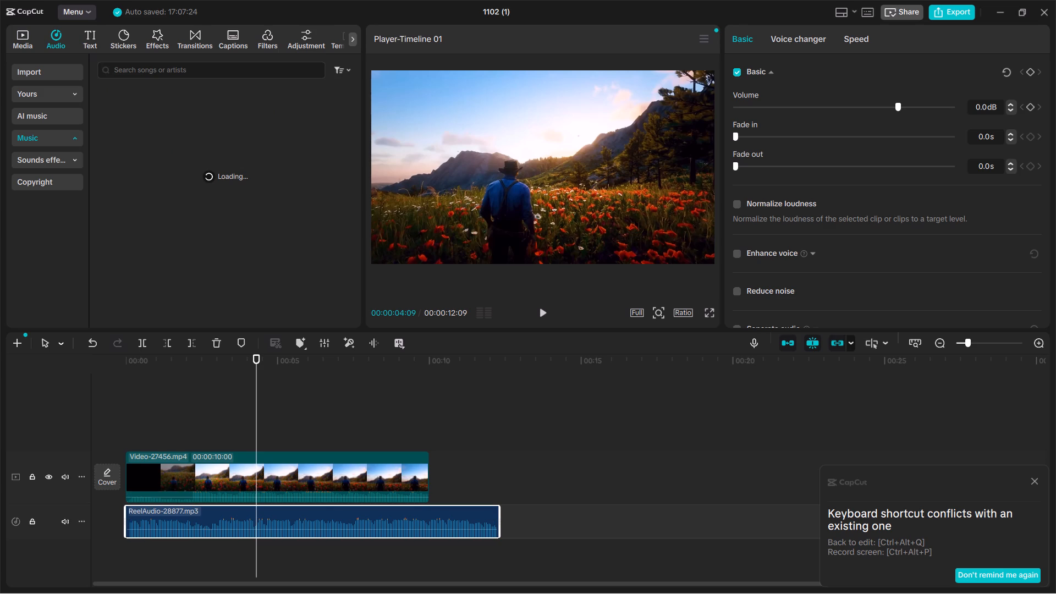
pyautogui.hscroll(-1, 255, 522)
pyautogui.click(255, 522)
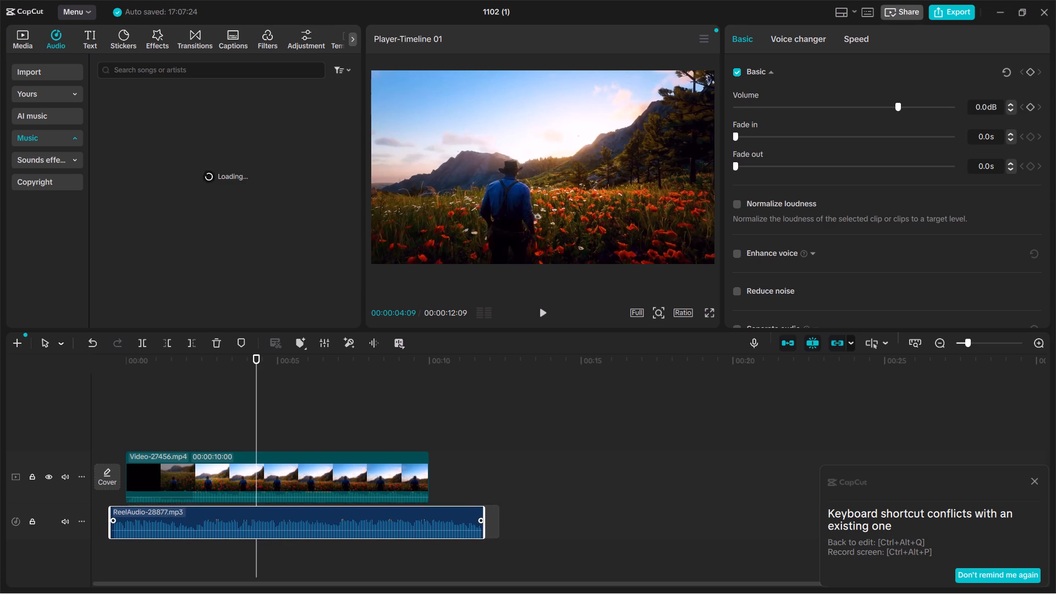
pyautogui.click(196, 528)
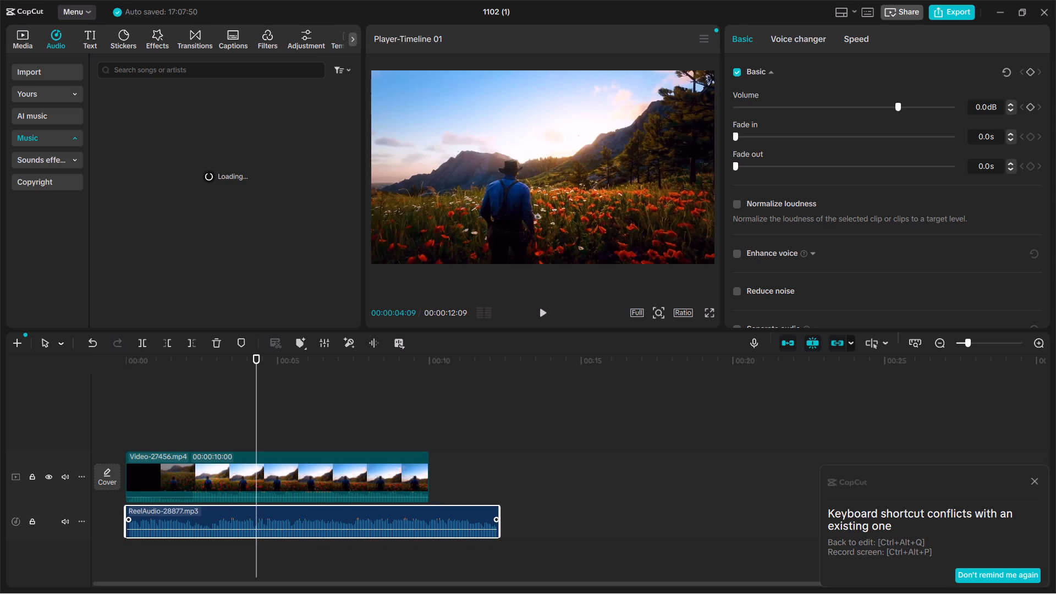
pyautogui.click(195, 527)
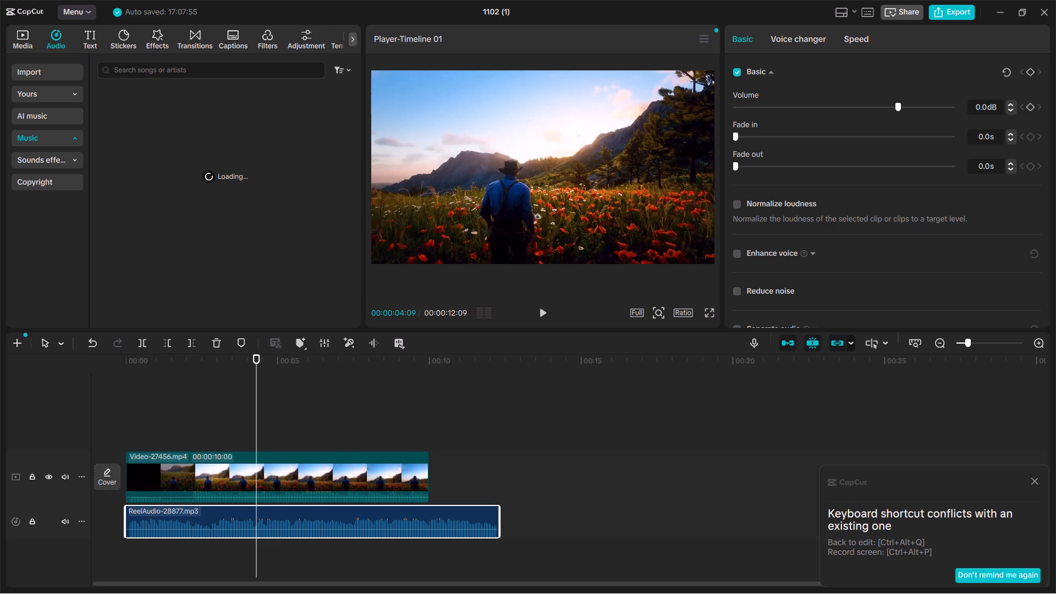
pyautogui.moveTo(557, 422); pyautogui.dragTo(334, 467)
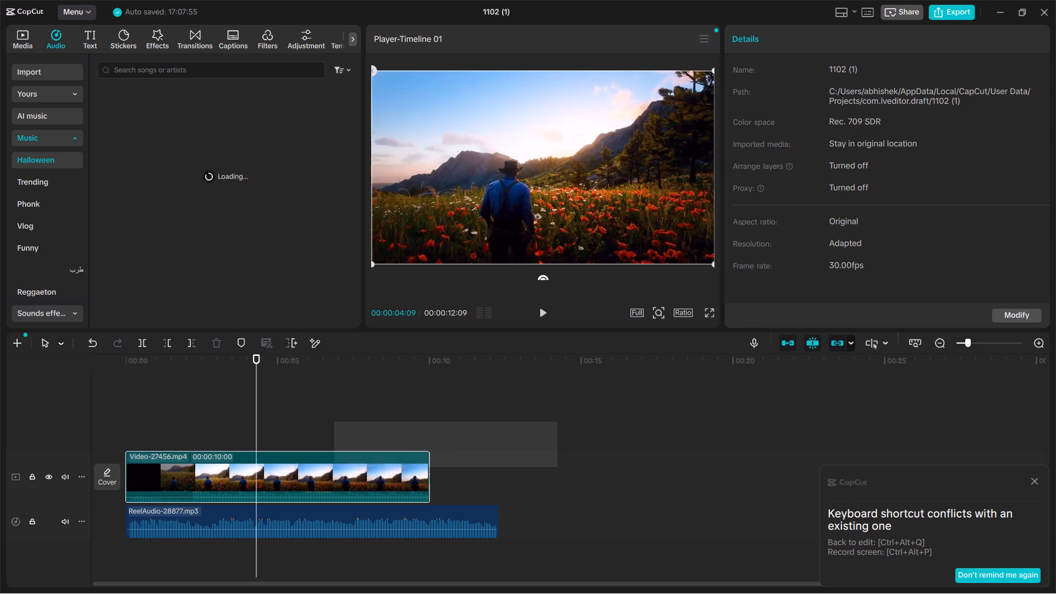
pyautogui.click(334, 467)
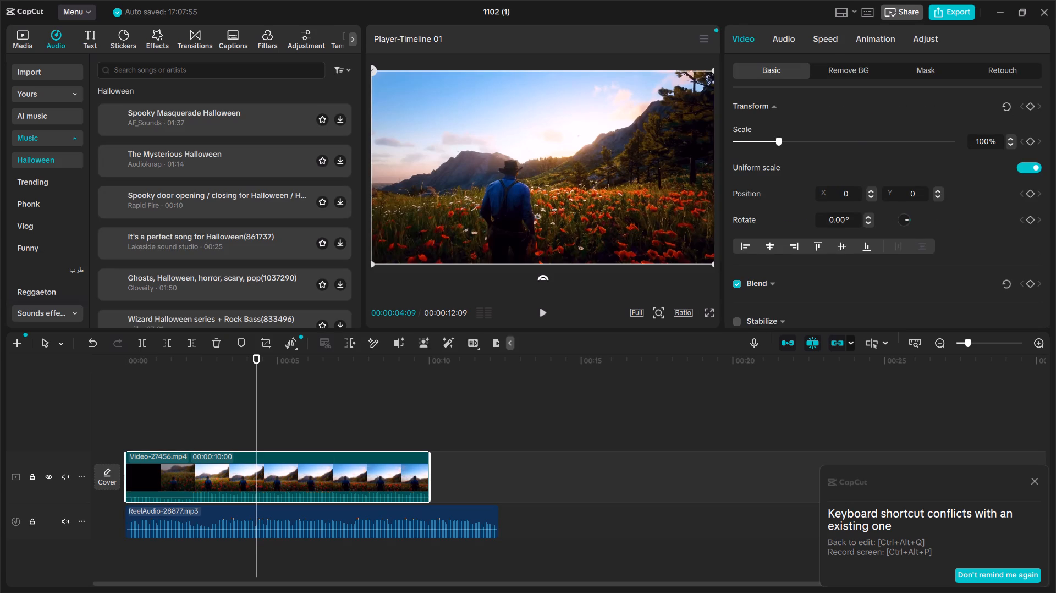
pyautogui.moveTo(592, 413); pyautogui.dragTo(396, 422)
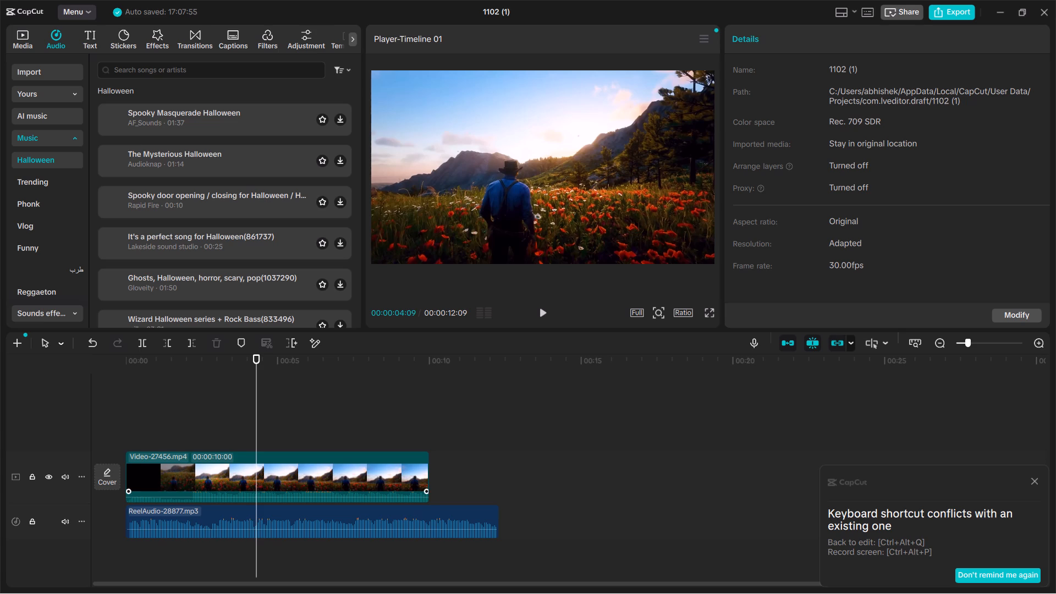
# Lower the Video-27456 clip's audio volume to -∞ dB.
pyautogui.click(254, 483)
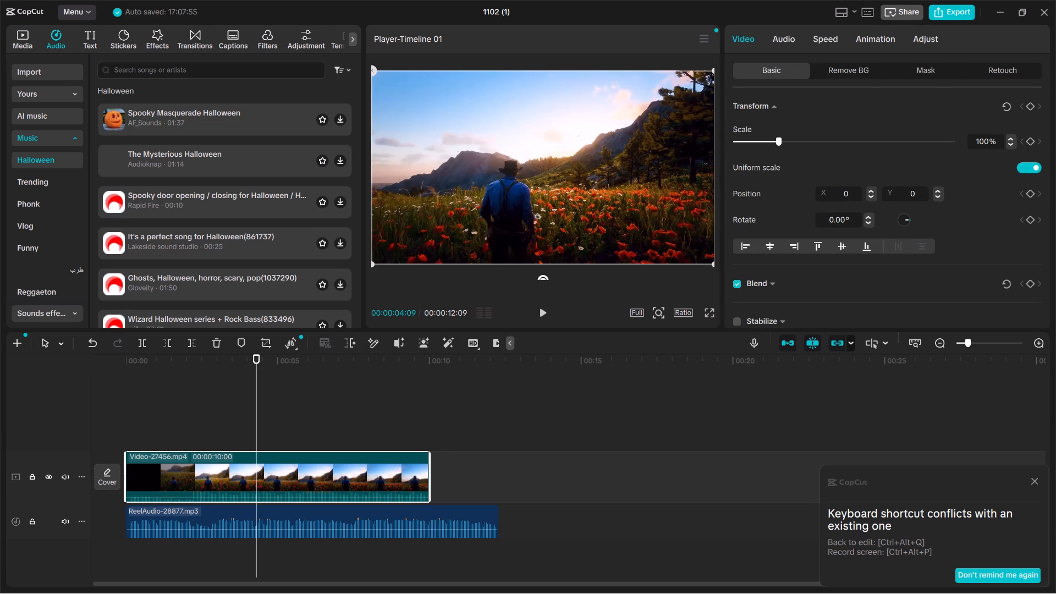
pyautogui.click(779, 40)
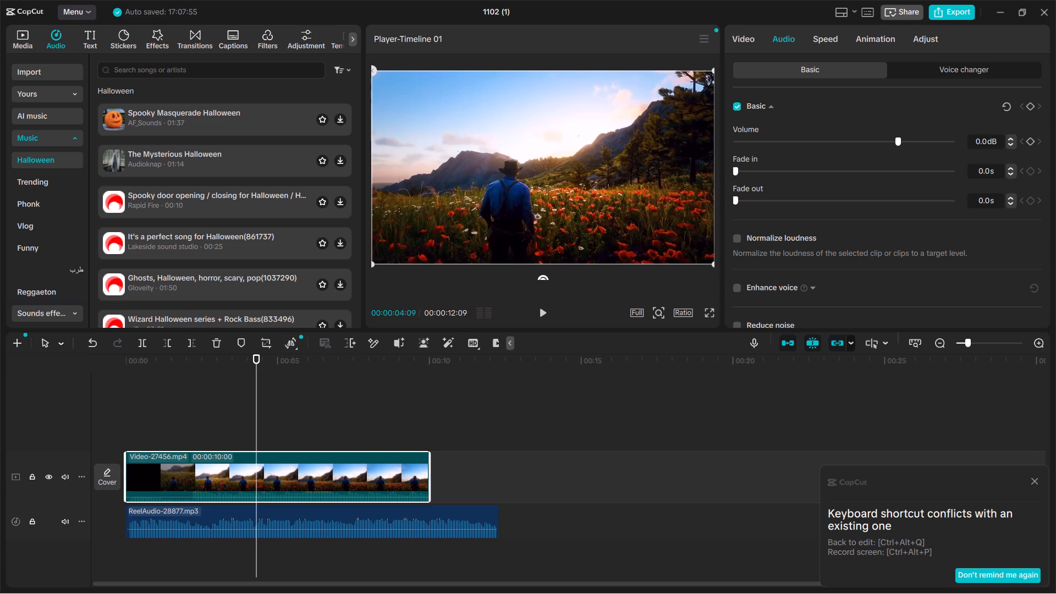
pyautogui.moveTo(902, 147); pyautogui.dragTo(898, 148)
pyautogui.moveTo(898, 148); pyautogui.dragTo(702, 169)
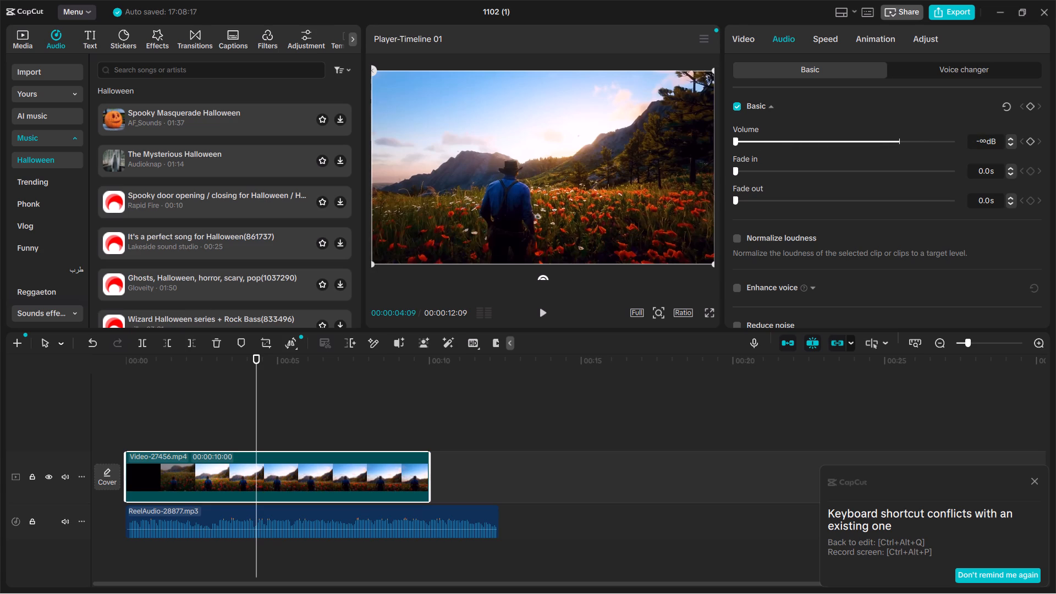
# Mute the video track.
pyautogui.click(67, 474)
# Play back the timeline from about 00:00:08:07 and pause at about 00:00:08:29.
pyautogui.click(376, 427)
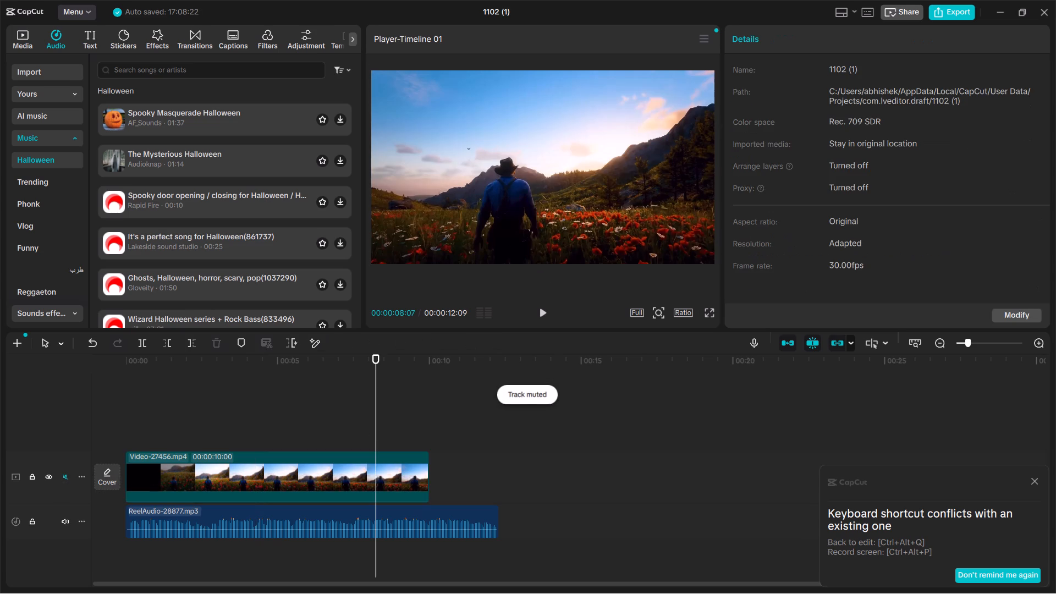
pyautogui.press('space')
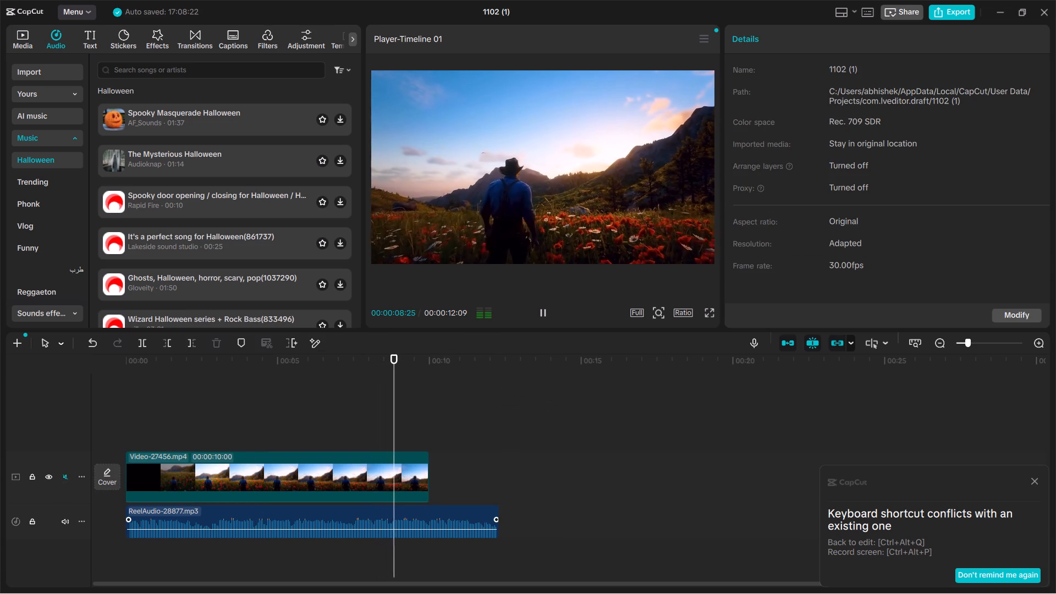
pyautogui.press('space')
# Enable Enhance voice and Reduce noise on the ReelAudio-28877 clip.
pyautogui.click(199, 515)
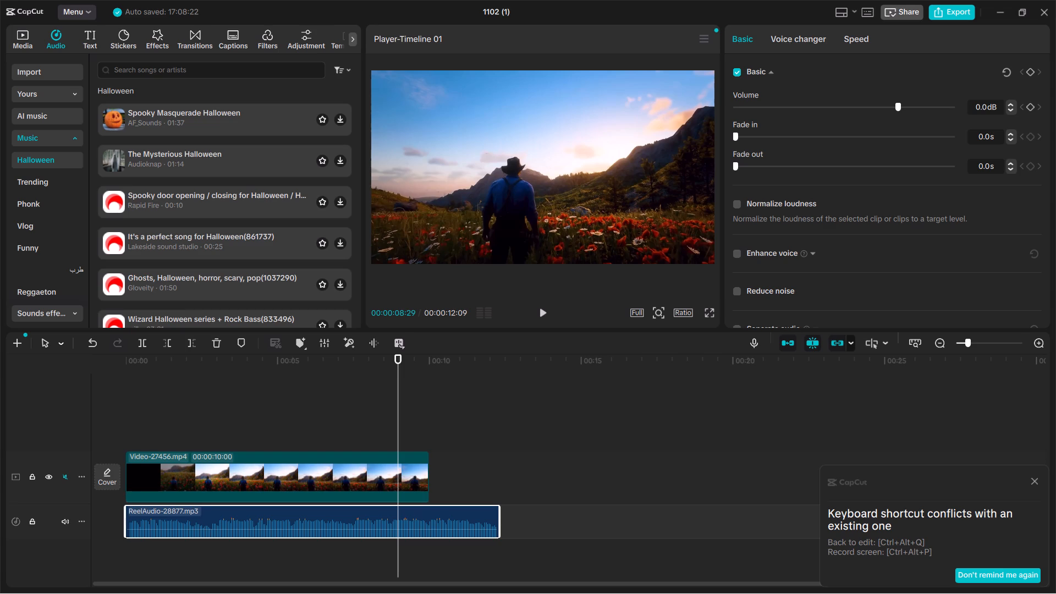
pyautogui.click(740, 251)
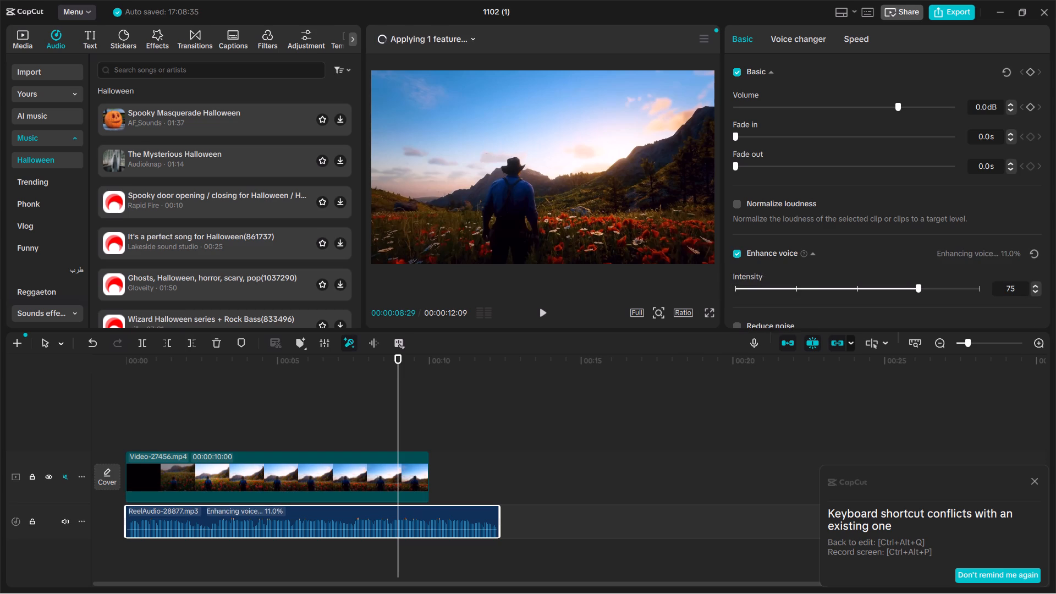
pyautogui.scroll(-1, 810, 255)
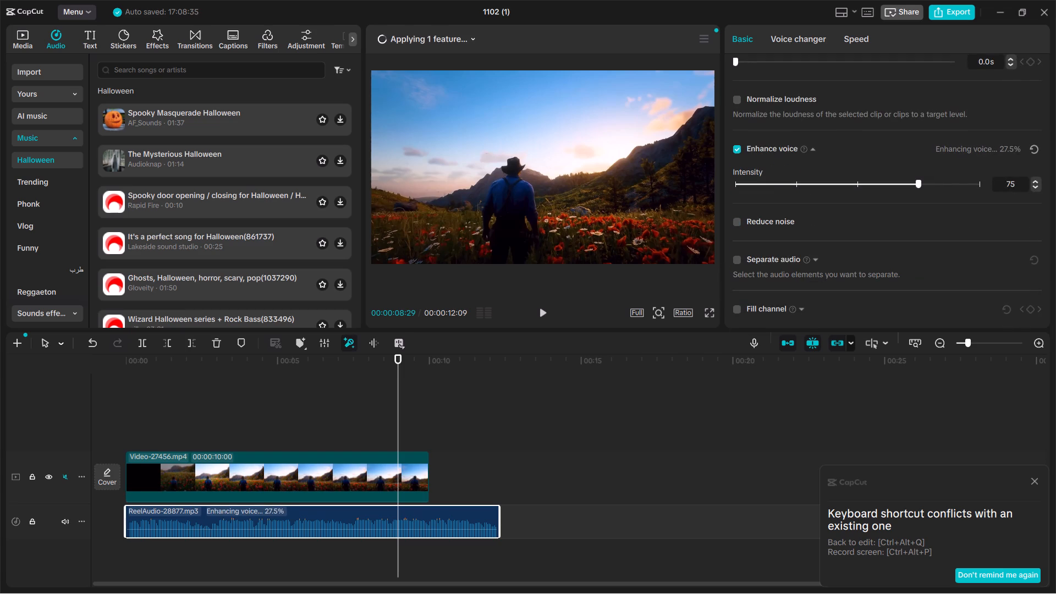
pyautogui.click(739, 222)
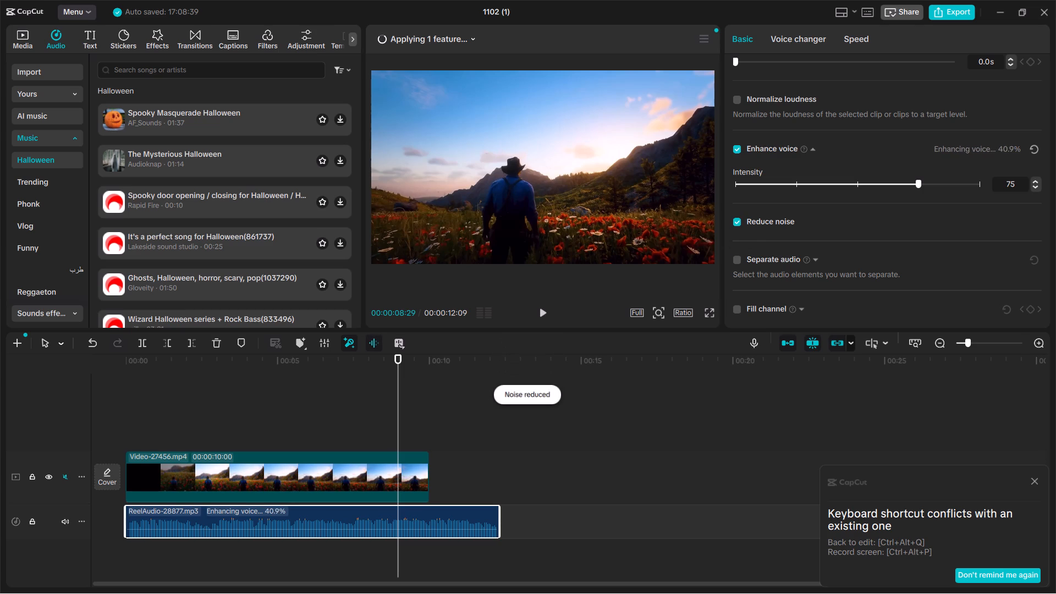
pyautogui.scroll(-1, 813, 226)
pyautogui.scroll(6, 898, 205)
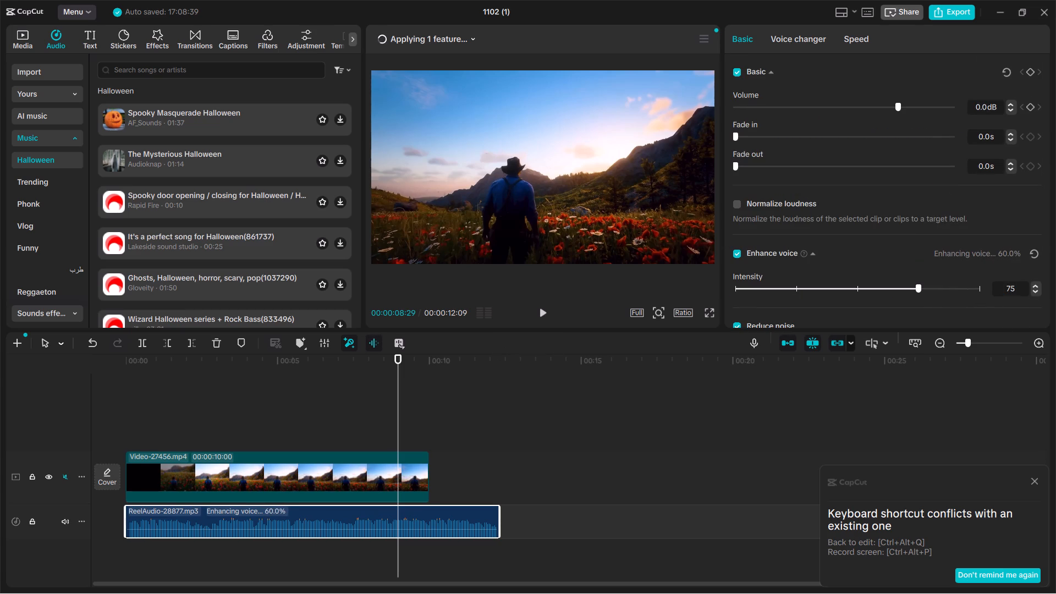
pyautogui.click(358, 524)
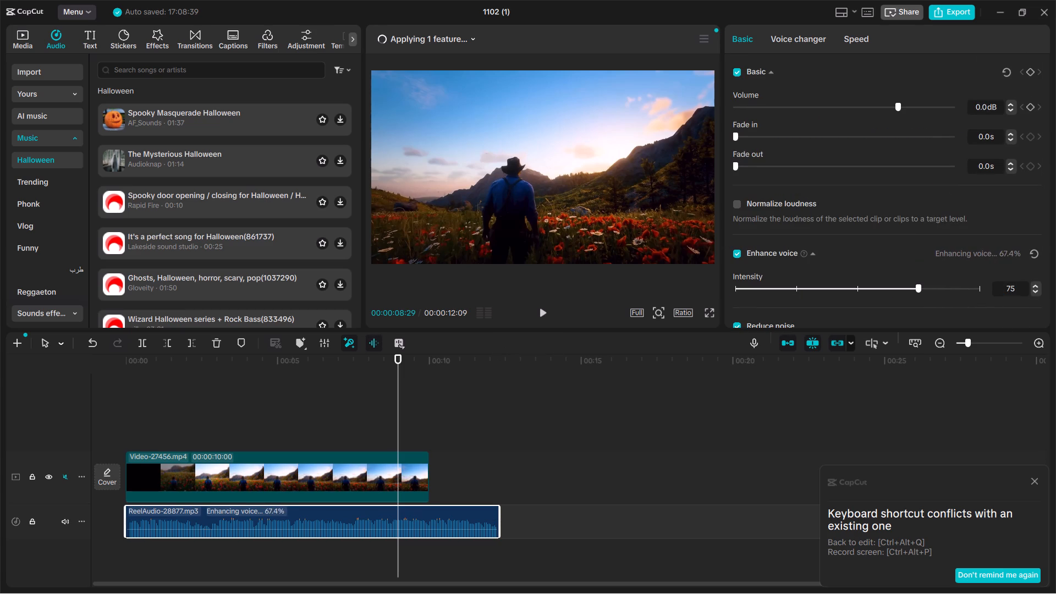
# Dismiss the keyboard shortcut conflict notice.
pyautogui.click(1035, 478)
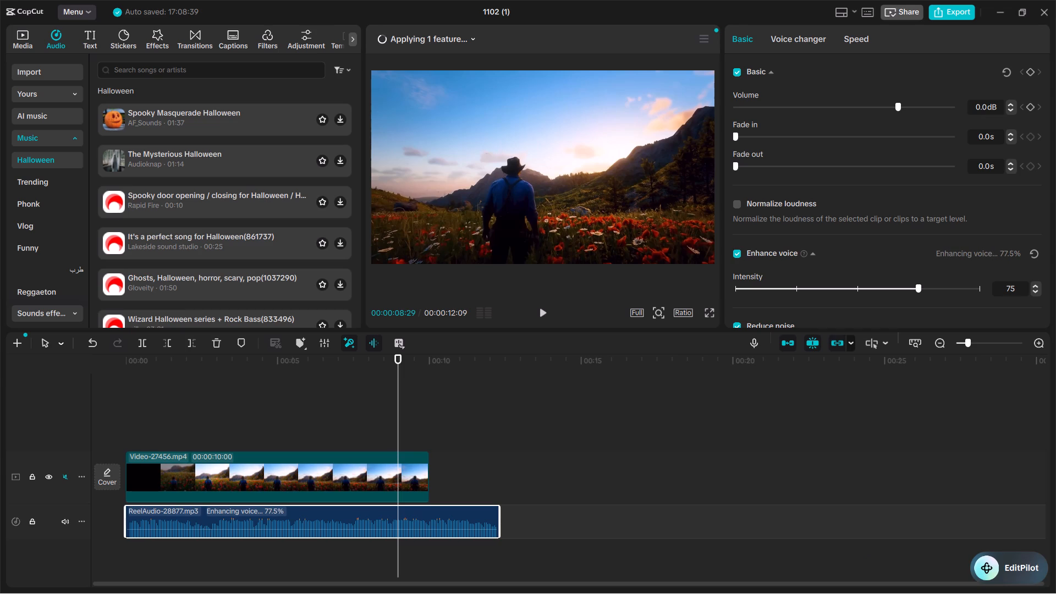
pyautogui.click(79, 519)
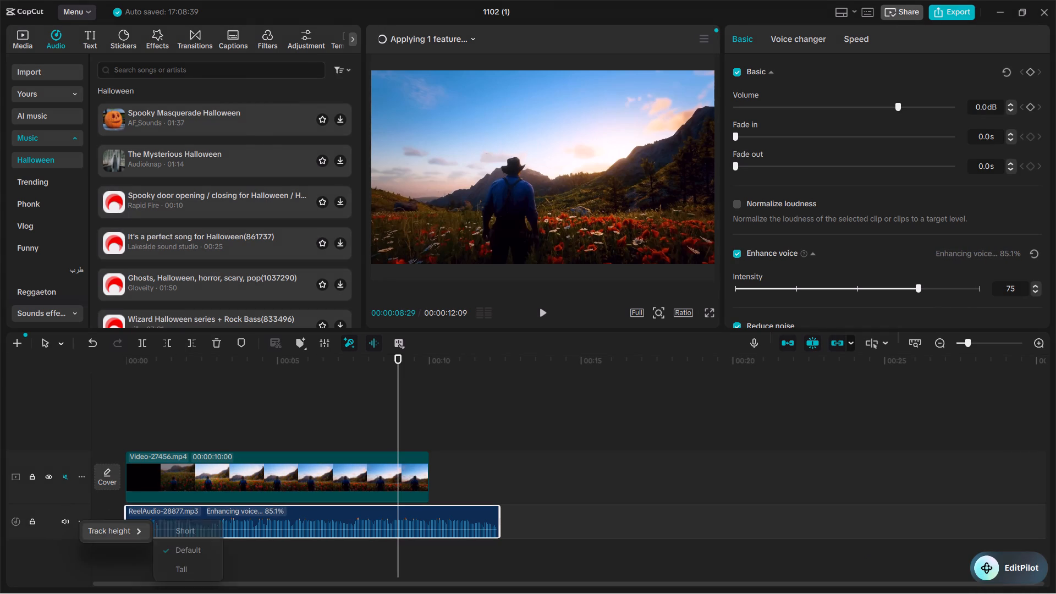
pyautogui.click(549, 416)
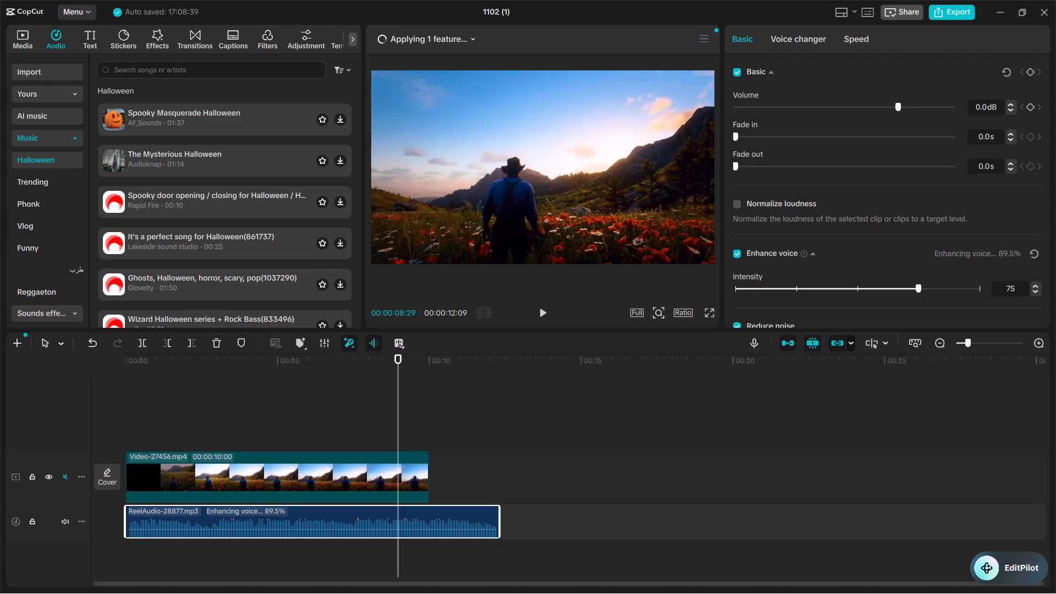
# Look through the Adjustment, AI avatar and Transitions collections.
pyautogui.click(315, 41)
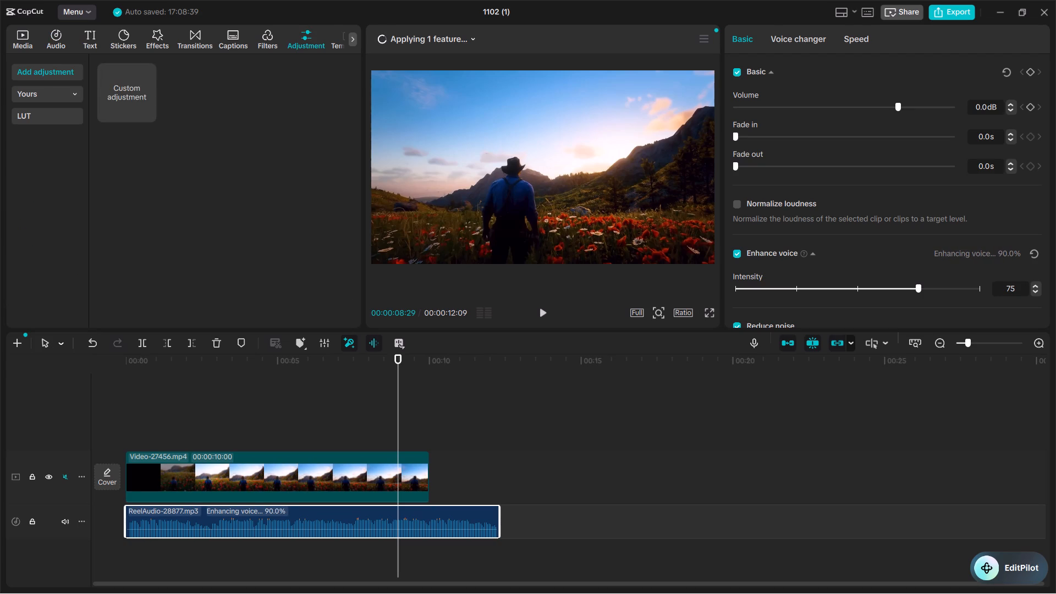
pyautogui.hscroll(-3, 189, 35)
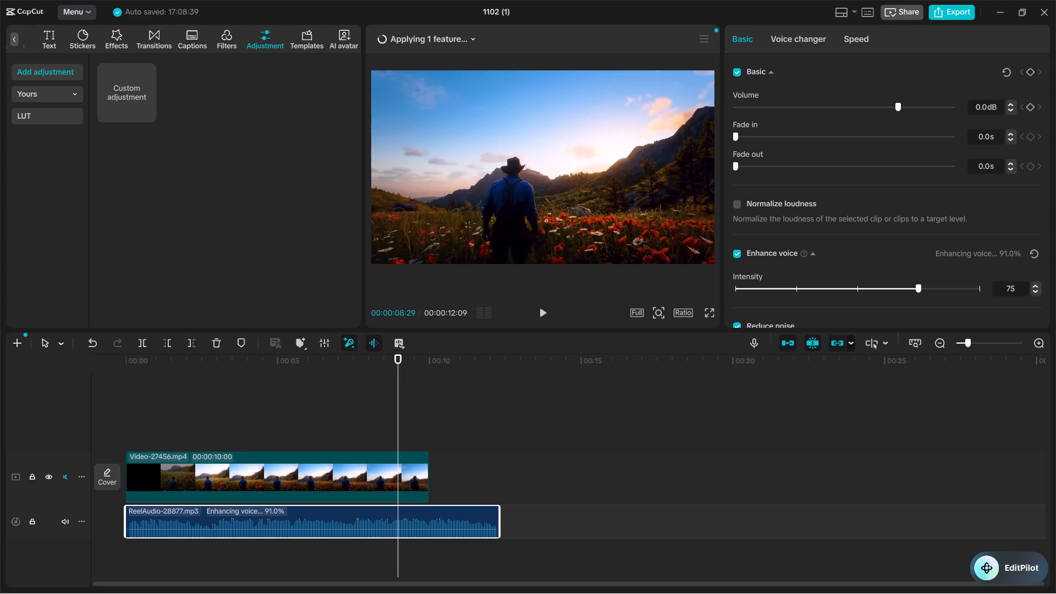
pyautogui.hscroll(-2, 189, 35)
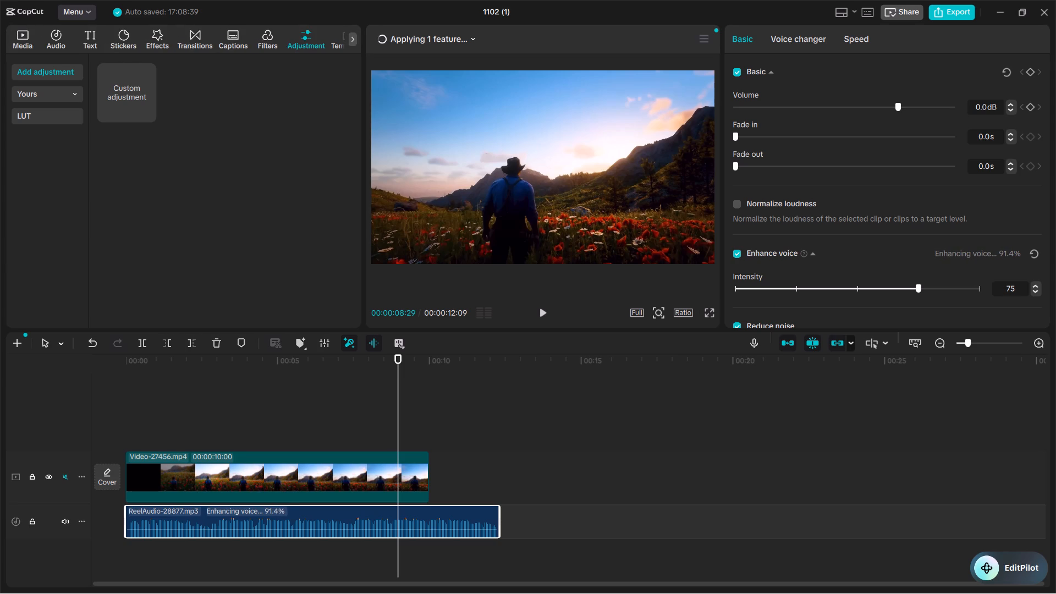
pyautogui.click(353, 38)
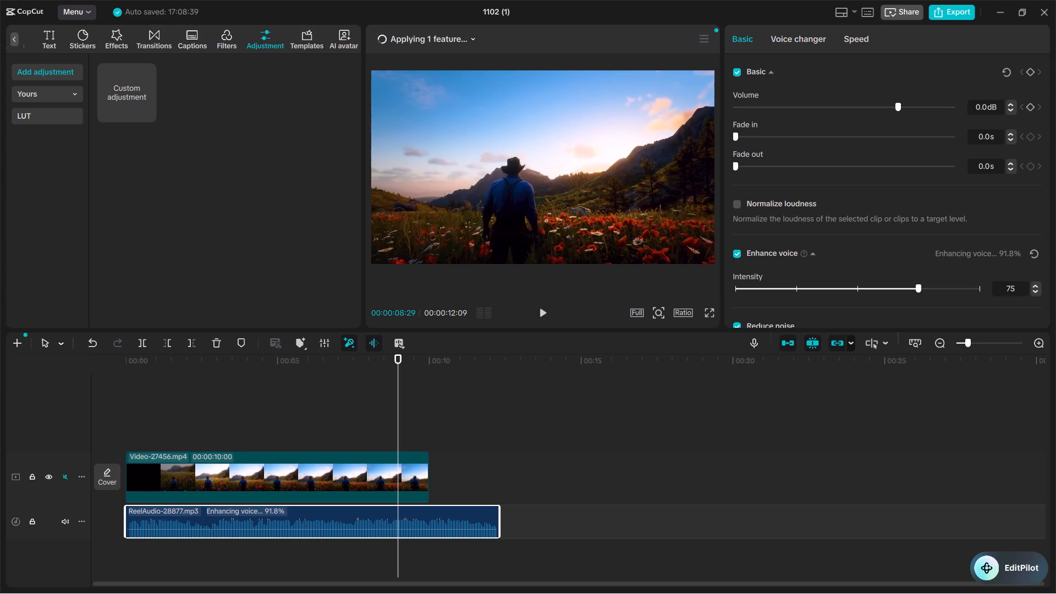
pyautogui.click(353, 38)
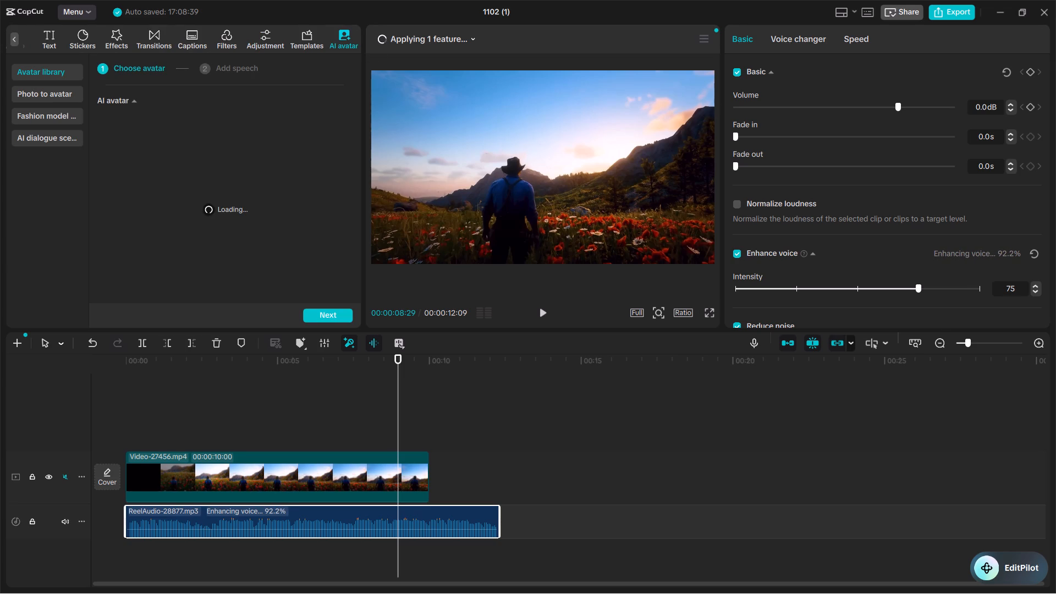
pyautogui.click(301, 38)
pyautogui.click(261, 33)
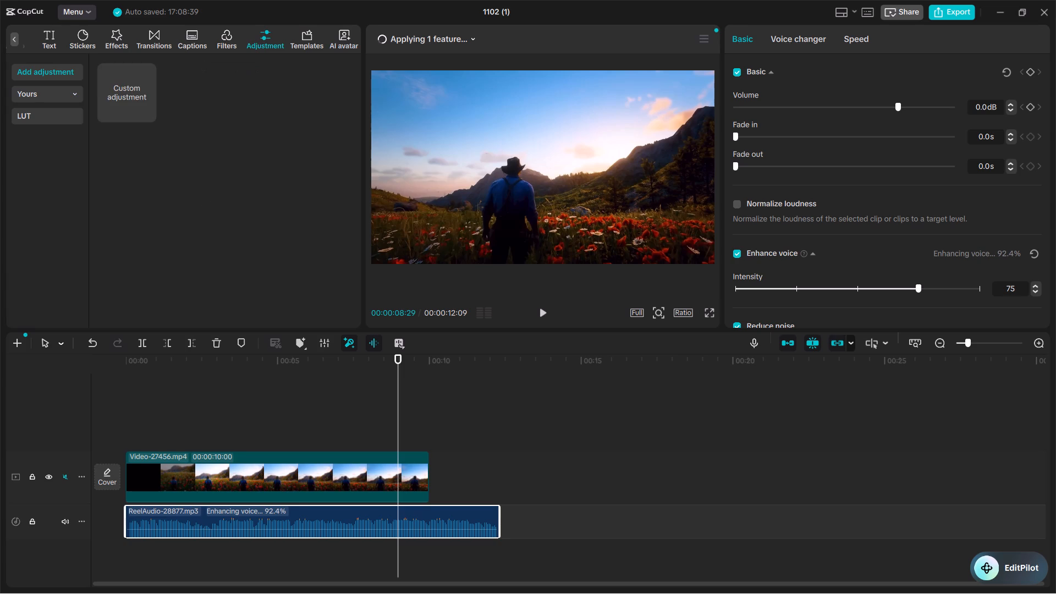
pyautogui.click(154, 40)
pyautogui.hscroll(3, 59, 38)
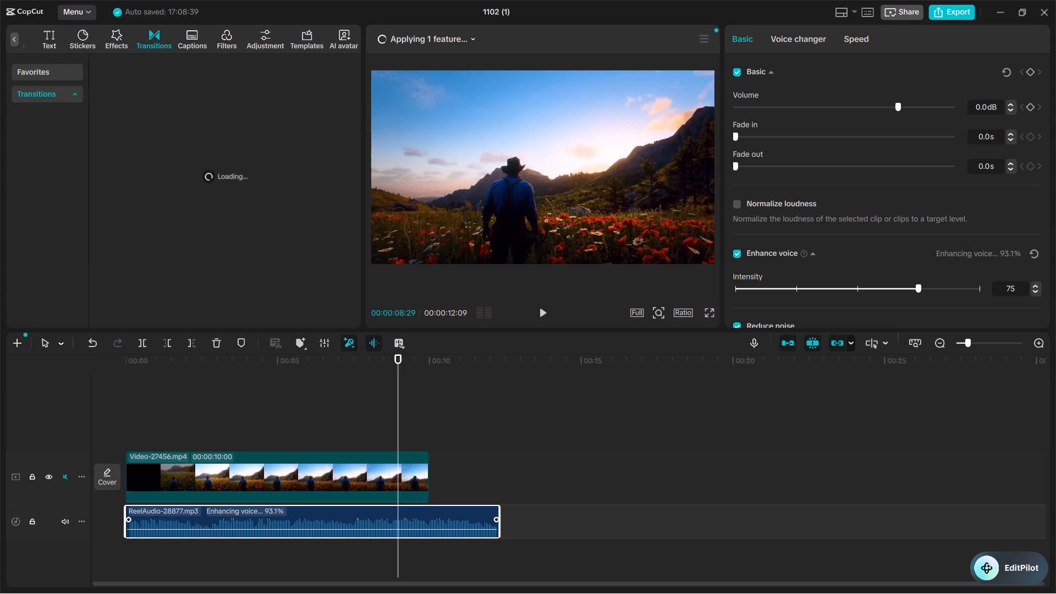
# Play back the timeline with the ReelAudio-28877 clip selected, pausing at about 00:00:03:22.
pyautogui.click(194, 529)
pyautogui.hscroll(-2, 229, 526)
pyautogui.press('space')
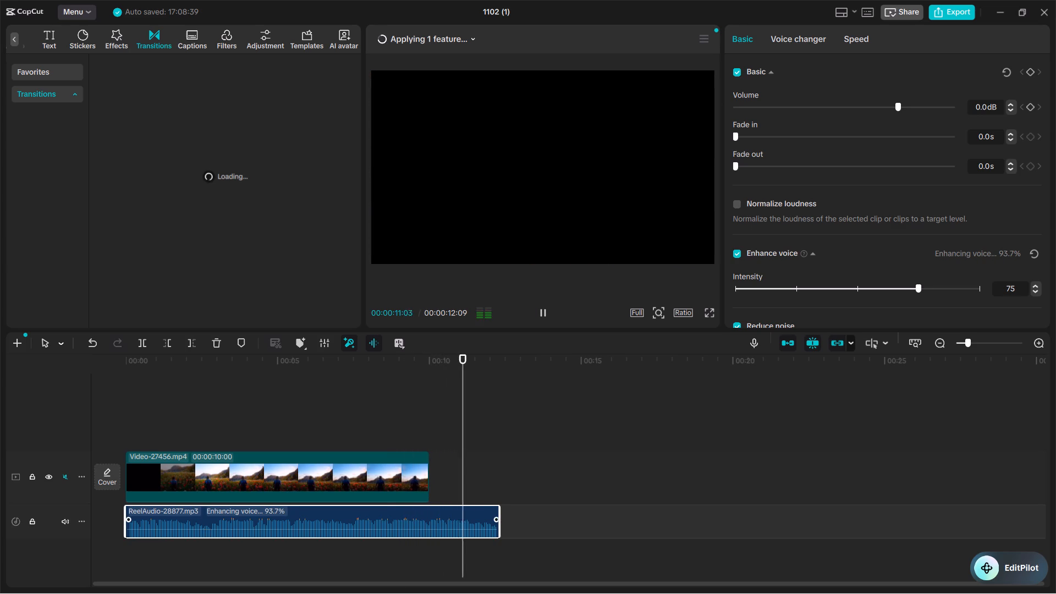
pyautogui.press('space')
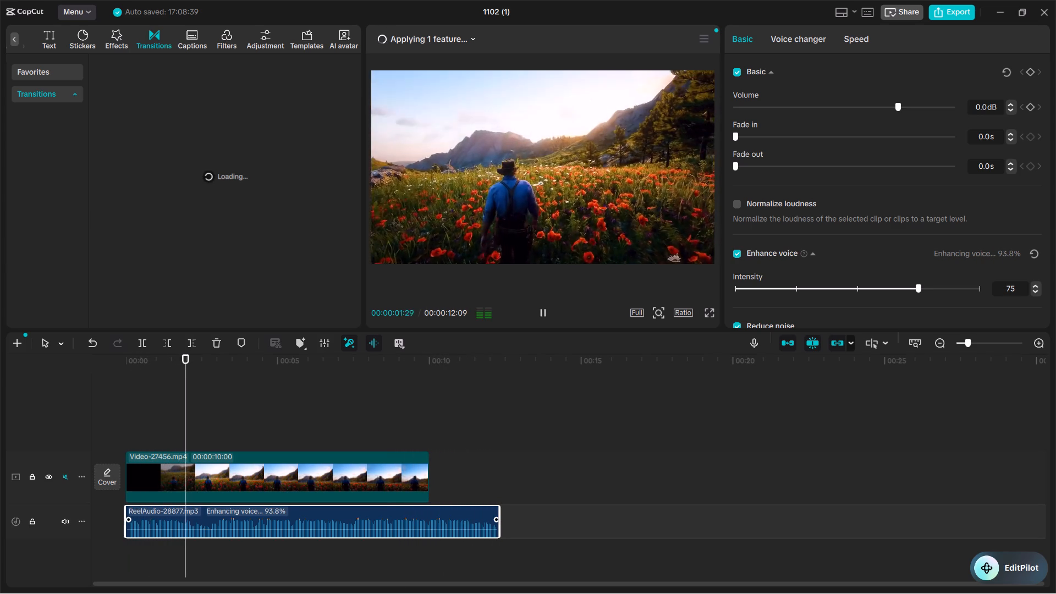
pyautogui.press('space')
pyautogui.press('space')
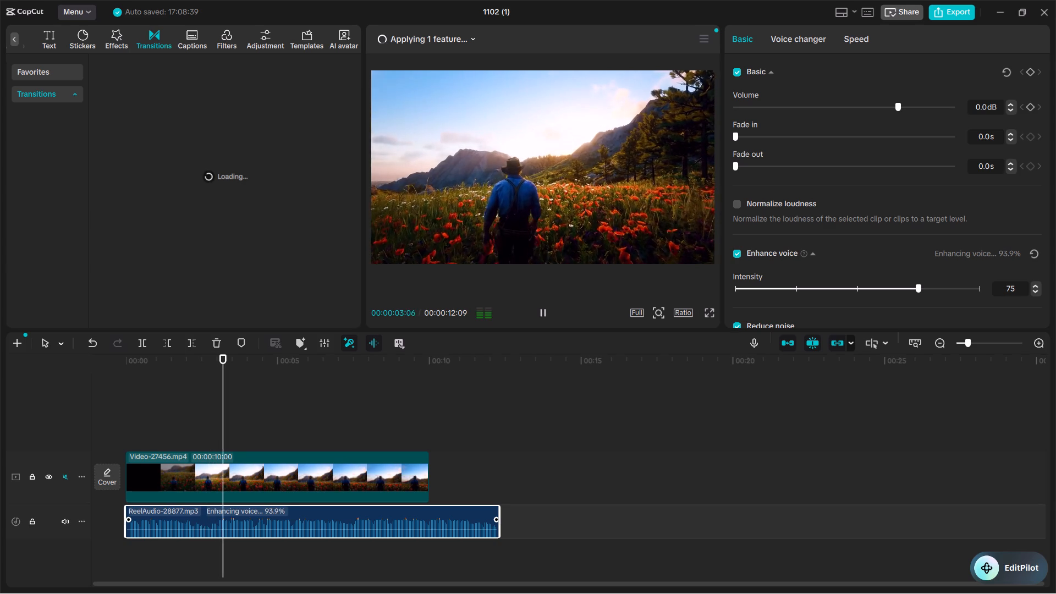
pyautogui.press('space')
pyautogui.hscroll(-1, 400, 509)
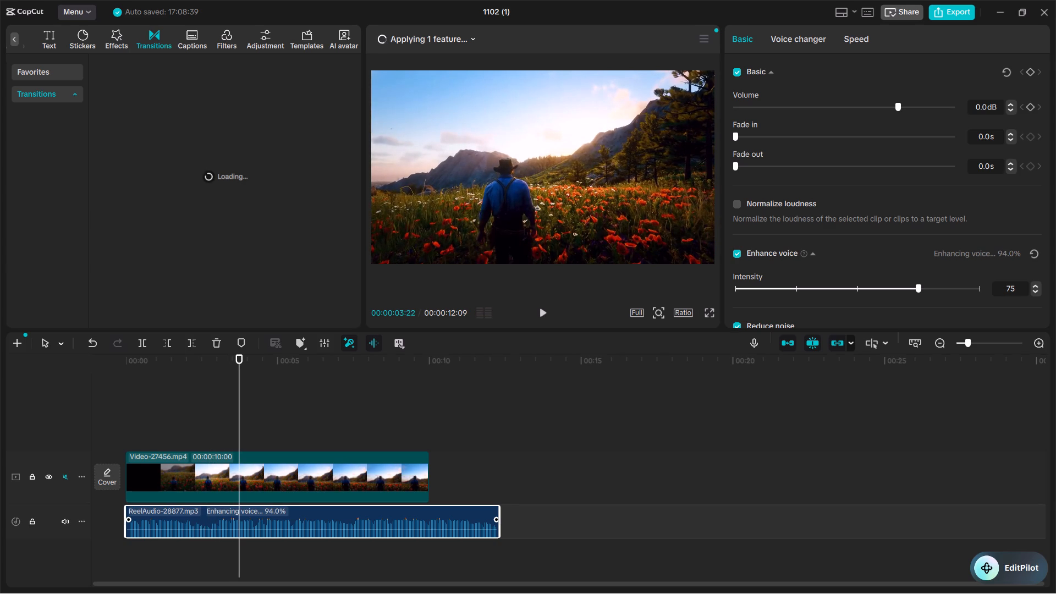
# Move the playhead back with a brief playback check, placing it at about 00:00:02:03.
pyautogui.click(205, 519)
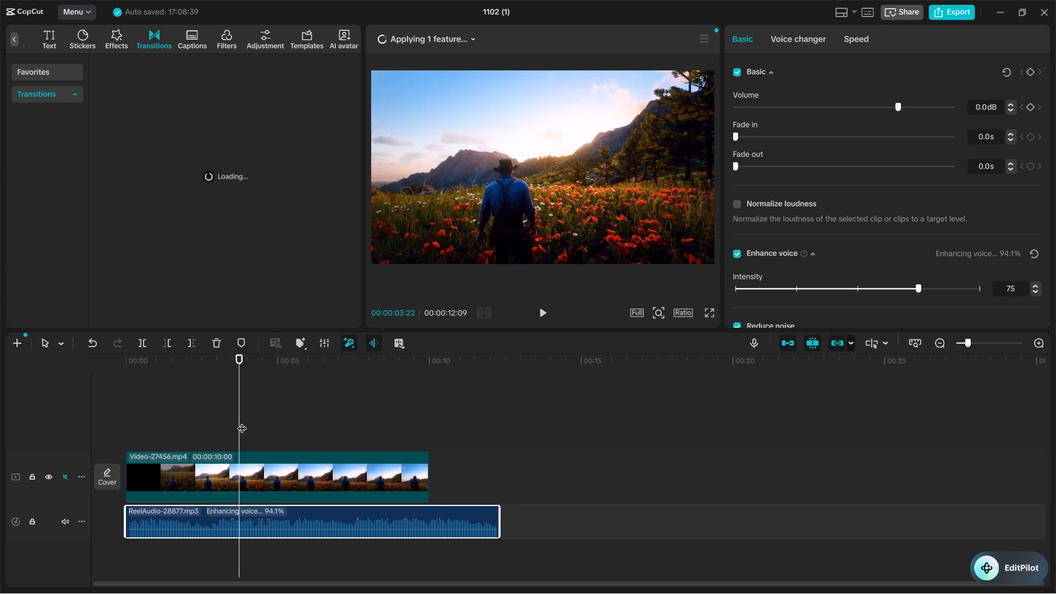
pyautogui.moveTo(242, 421); pyautogui.dragTo(178, 440)
pyautogui.press('space')
pyautogui.press('space')
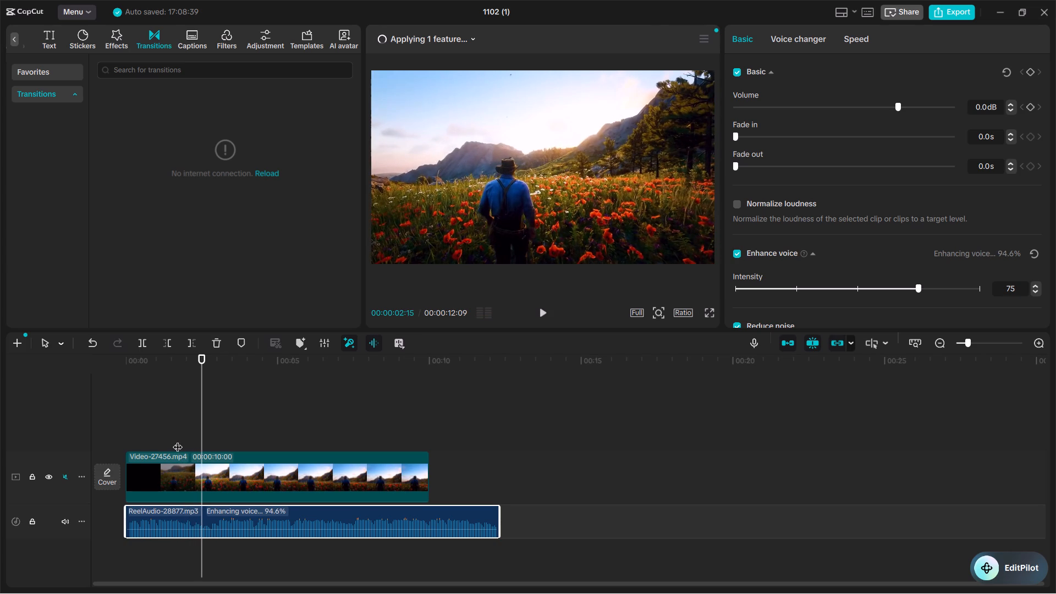
pyautogui.moveTo(200, 435); pyautogui.dragTo(199, 436)
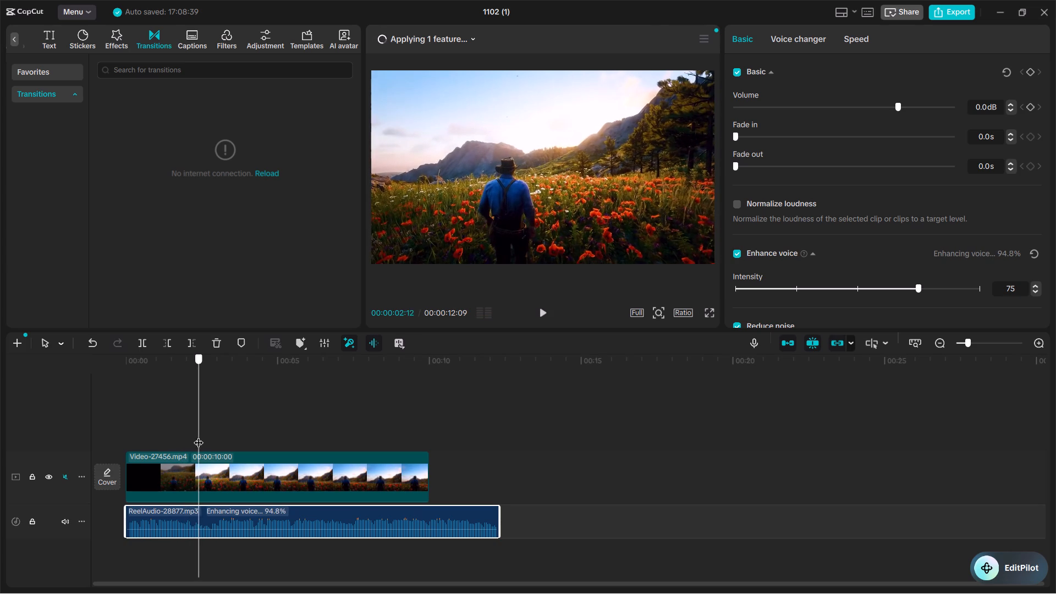
pyautogui.moveTo(199, 436); pyautogui.dragTo(189, 435)
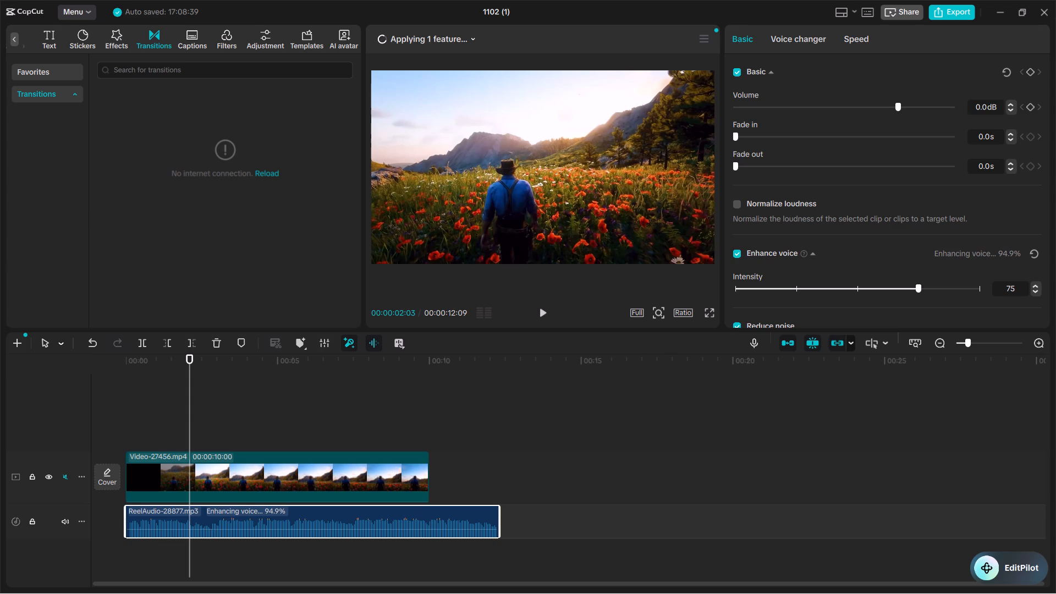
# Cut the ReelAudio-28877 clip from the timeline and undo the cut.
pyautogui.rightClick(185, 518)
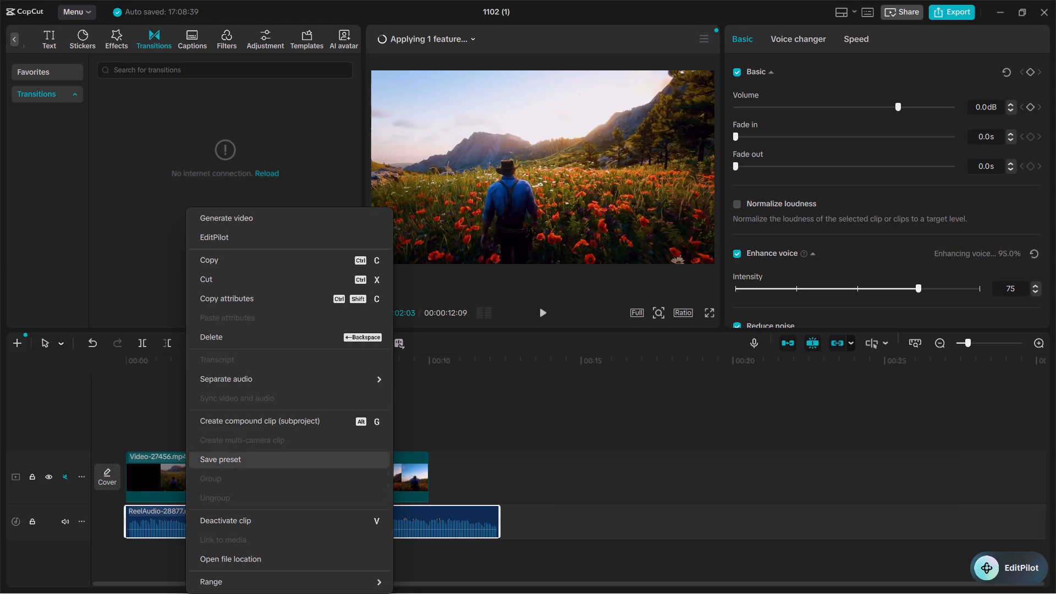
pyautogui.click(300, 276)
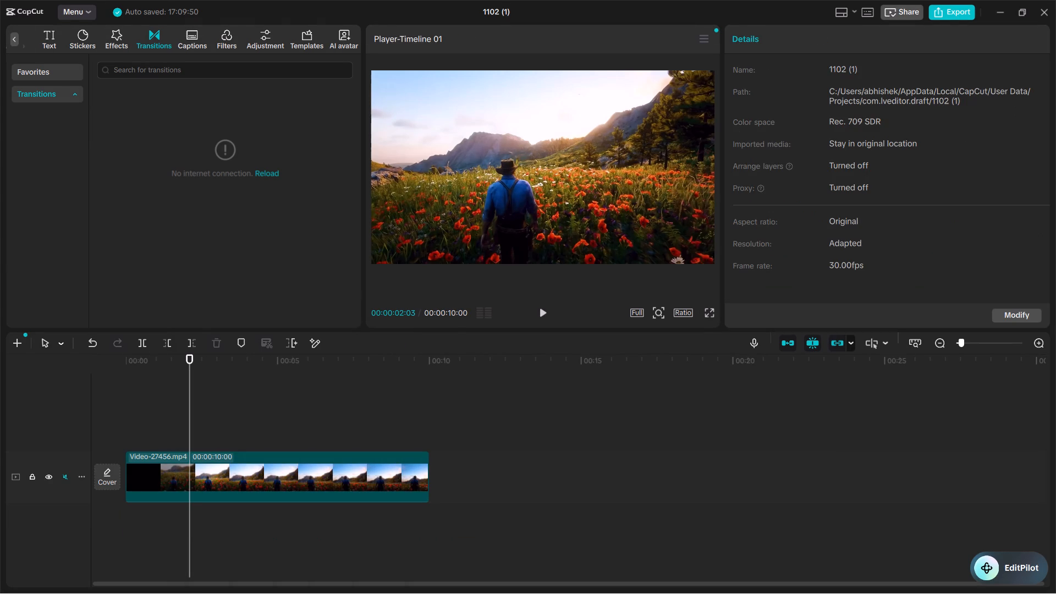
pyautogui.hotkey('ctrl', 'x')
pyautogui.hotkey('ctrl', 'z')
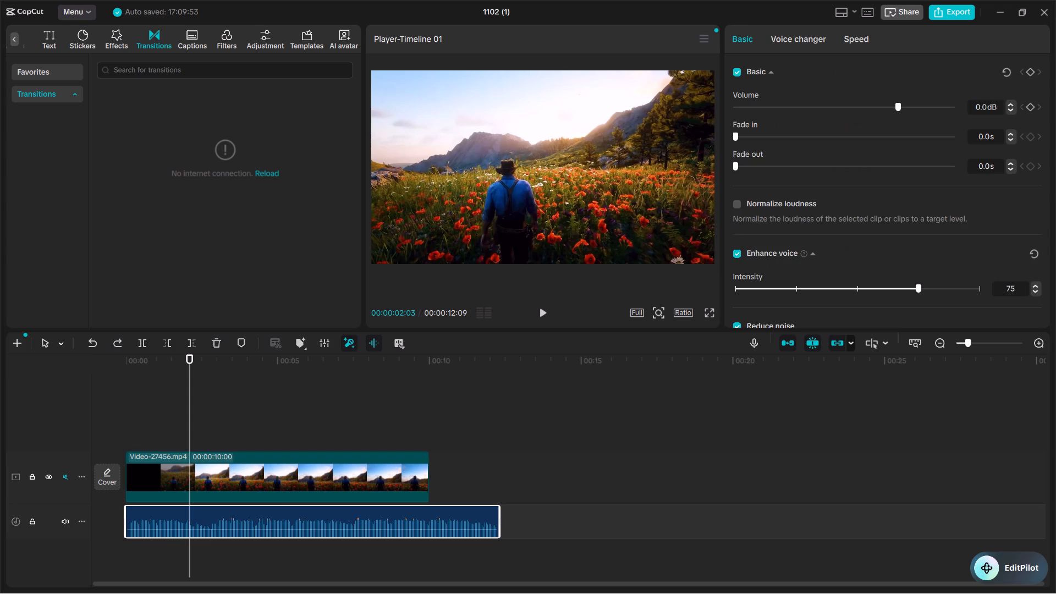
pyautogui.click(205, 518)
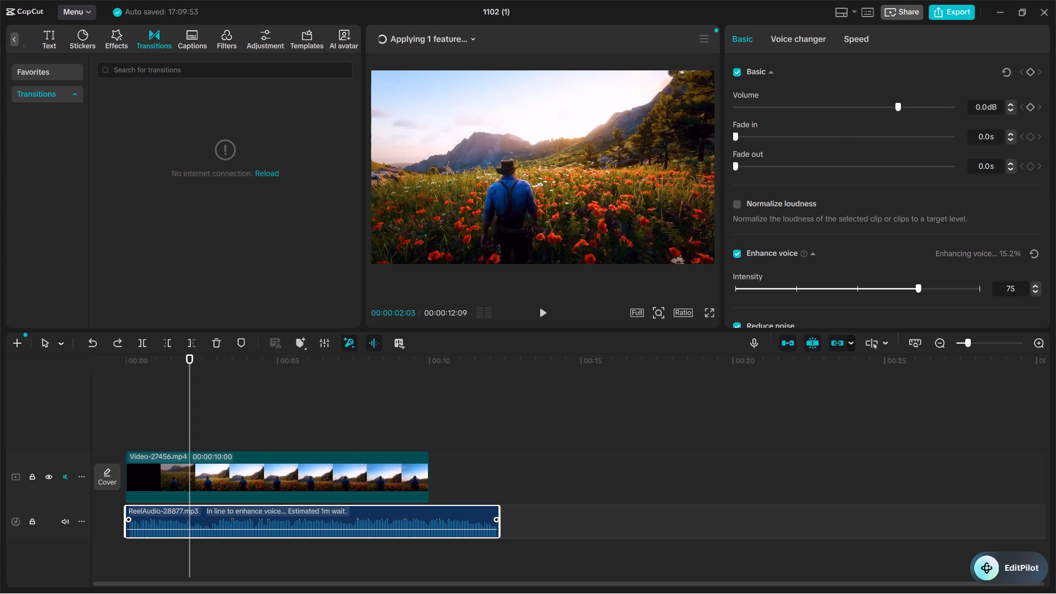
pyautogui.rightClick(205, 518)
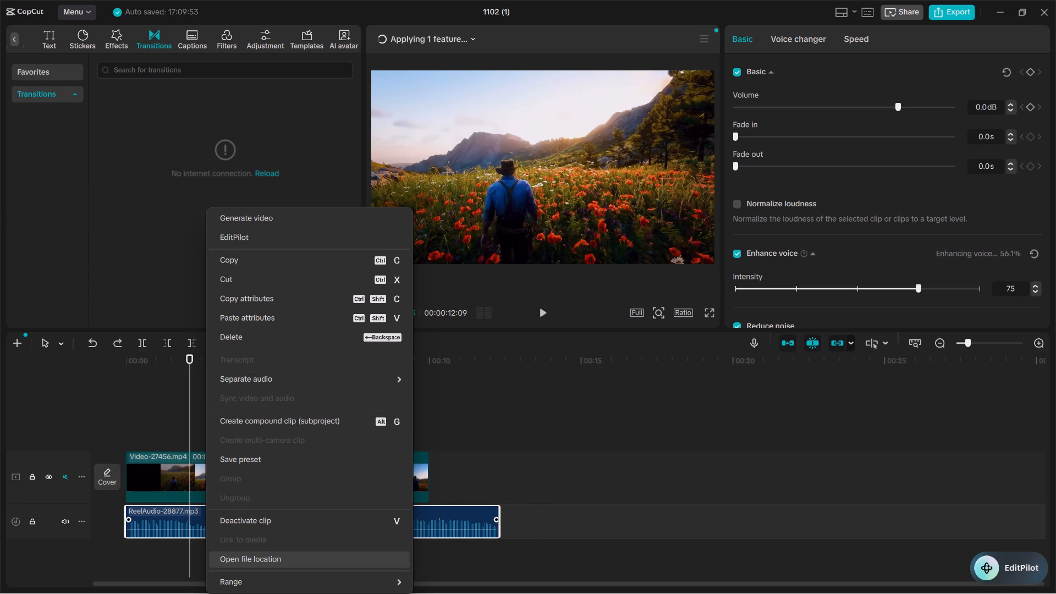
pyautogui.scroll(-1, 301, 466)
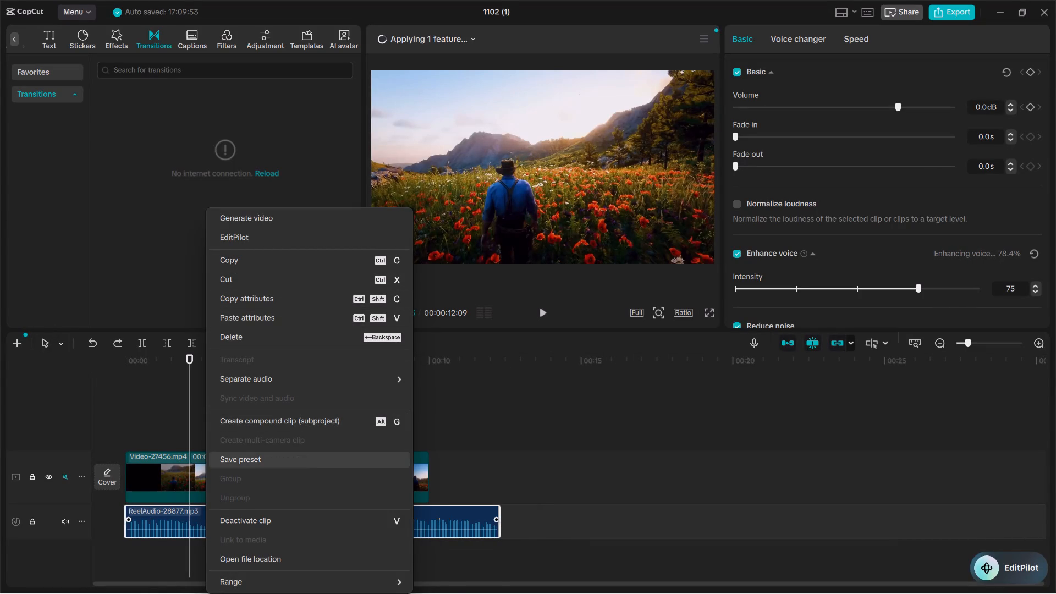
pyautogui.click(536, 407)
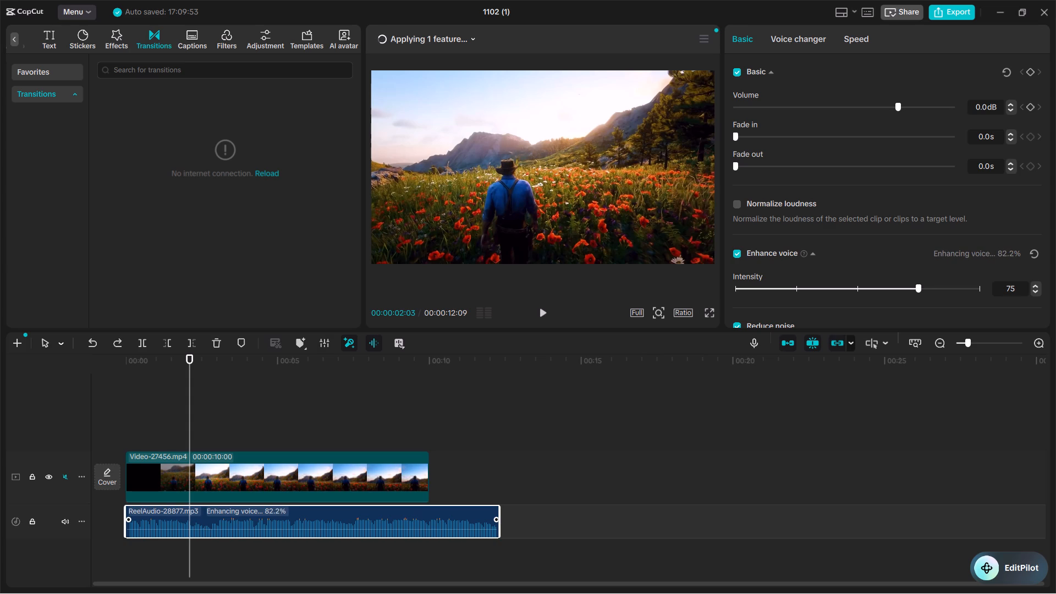
# Open the audio library to view its music collection.
pyautogui.hscroll(2, 235, 43)
pyautogui.click(13, 35)
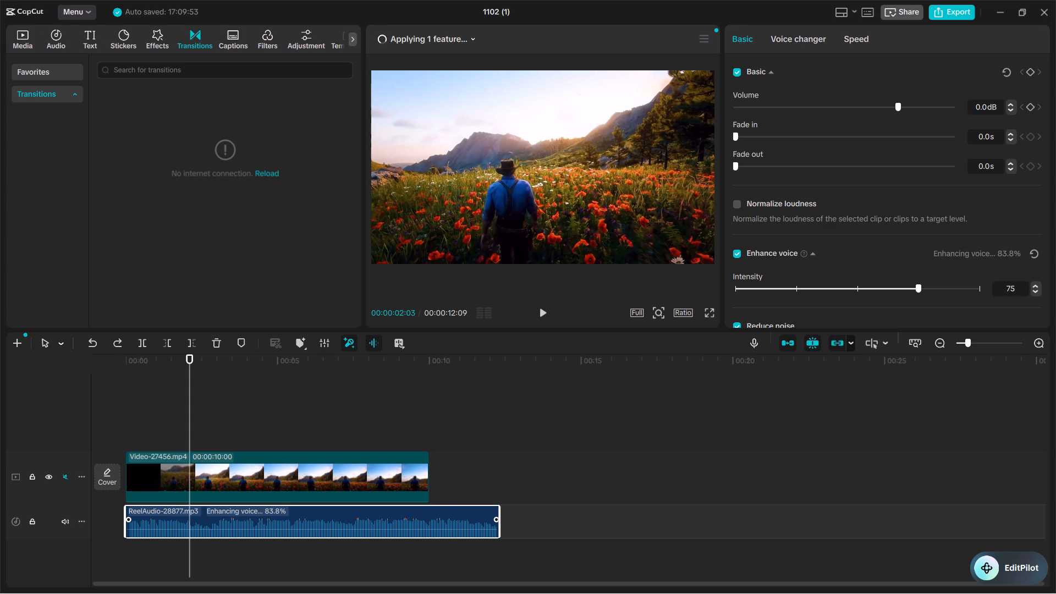
pyautogui.click(85, 13)
pyautogui.rightClick(85, 13)
pyautogui.click(58, 40)
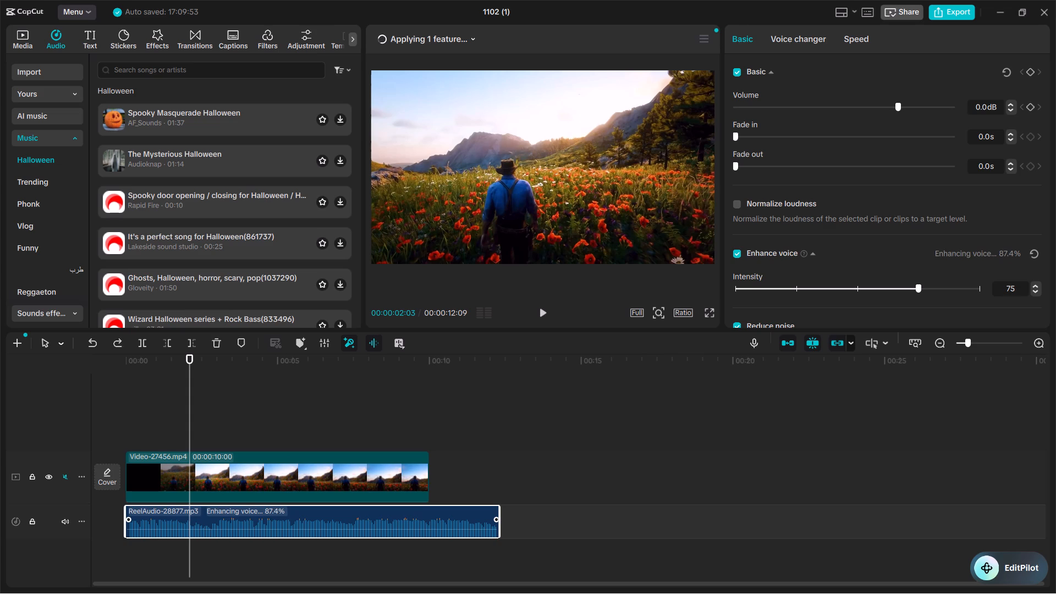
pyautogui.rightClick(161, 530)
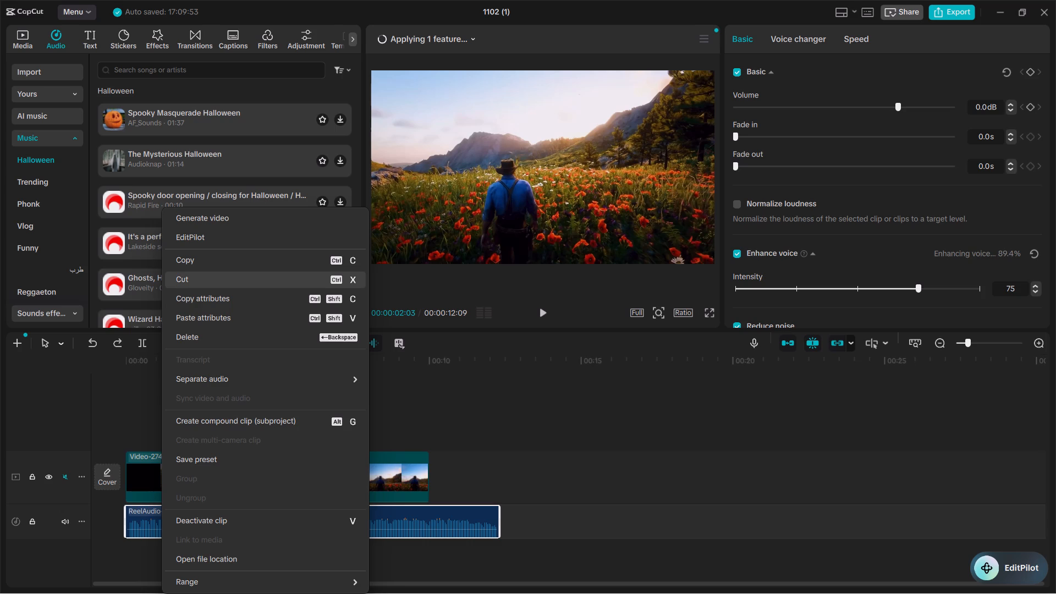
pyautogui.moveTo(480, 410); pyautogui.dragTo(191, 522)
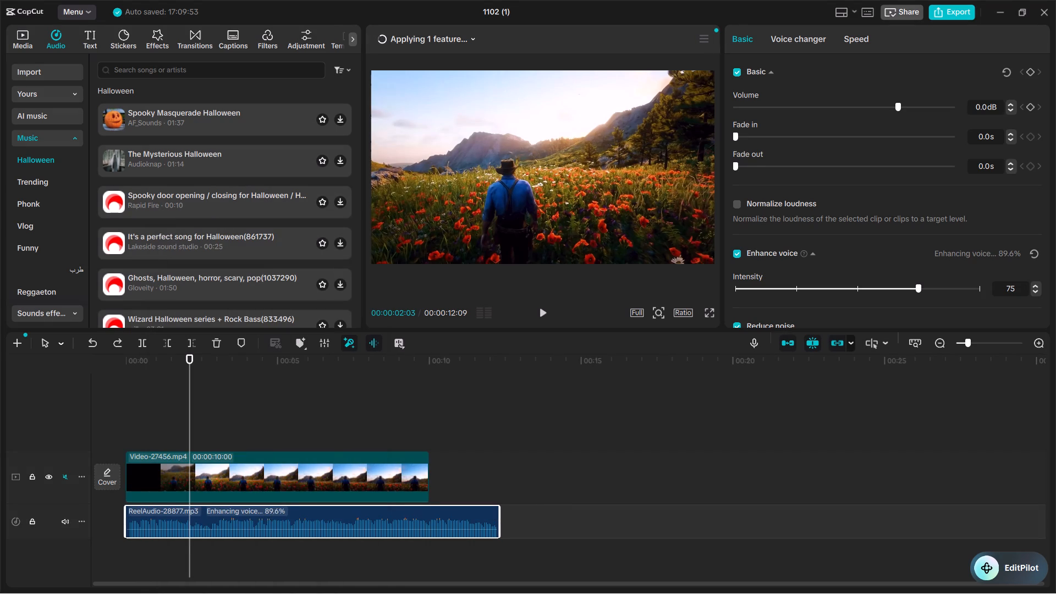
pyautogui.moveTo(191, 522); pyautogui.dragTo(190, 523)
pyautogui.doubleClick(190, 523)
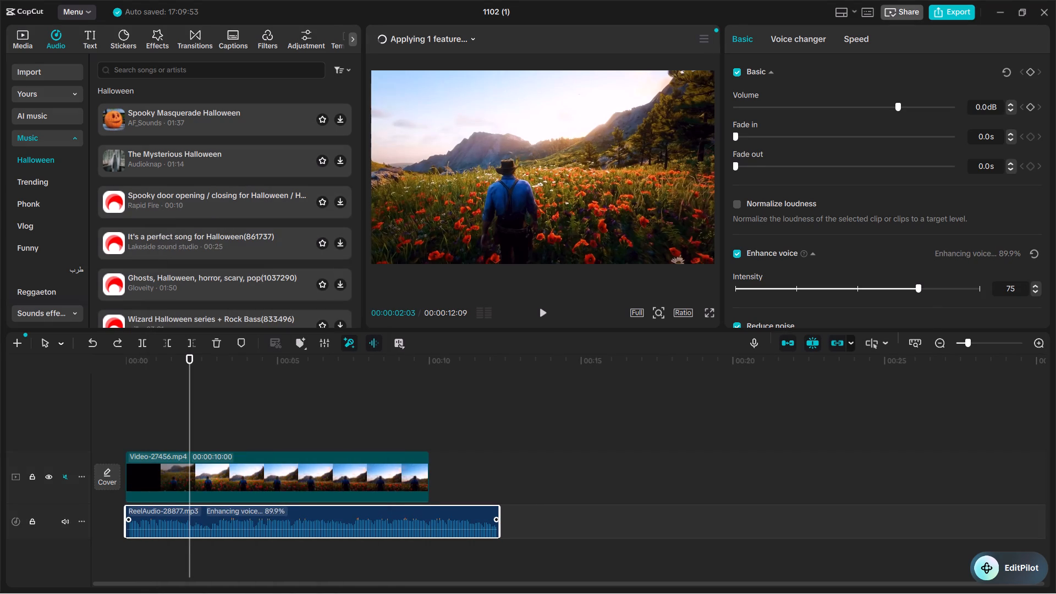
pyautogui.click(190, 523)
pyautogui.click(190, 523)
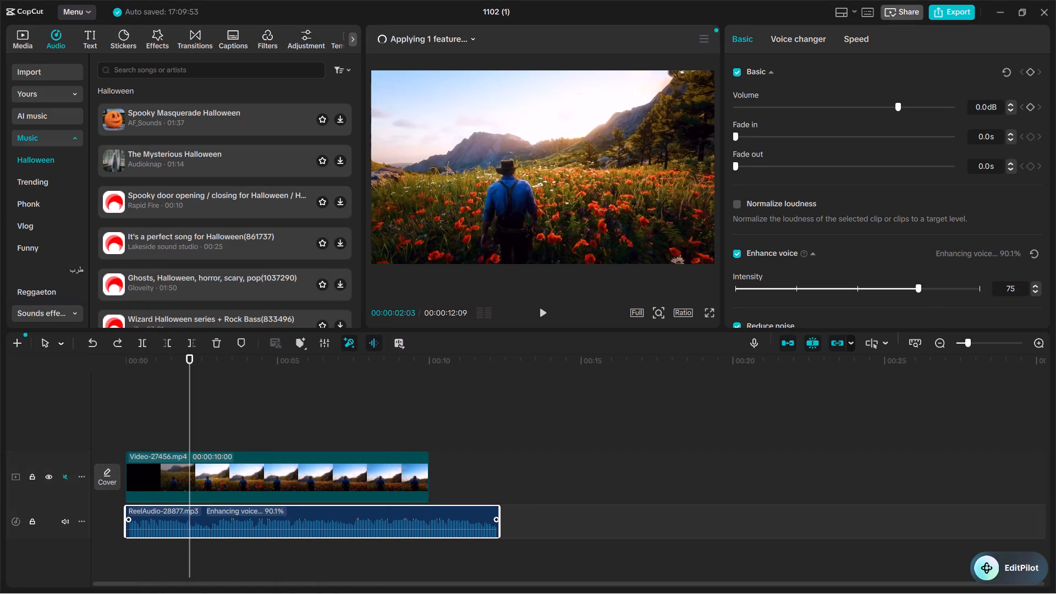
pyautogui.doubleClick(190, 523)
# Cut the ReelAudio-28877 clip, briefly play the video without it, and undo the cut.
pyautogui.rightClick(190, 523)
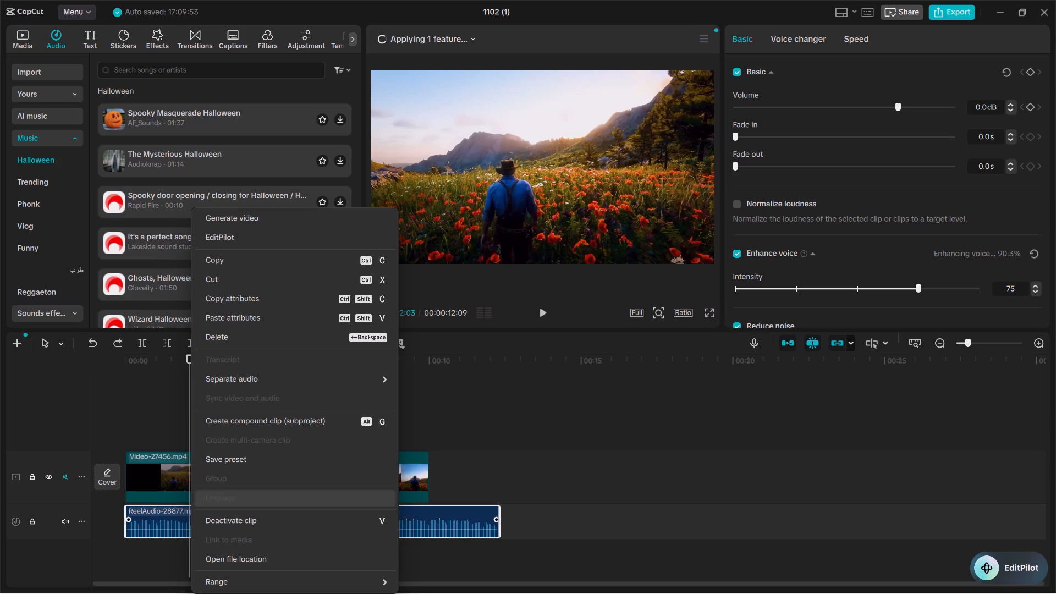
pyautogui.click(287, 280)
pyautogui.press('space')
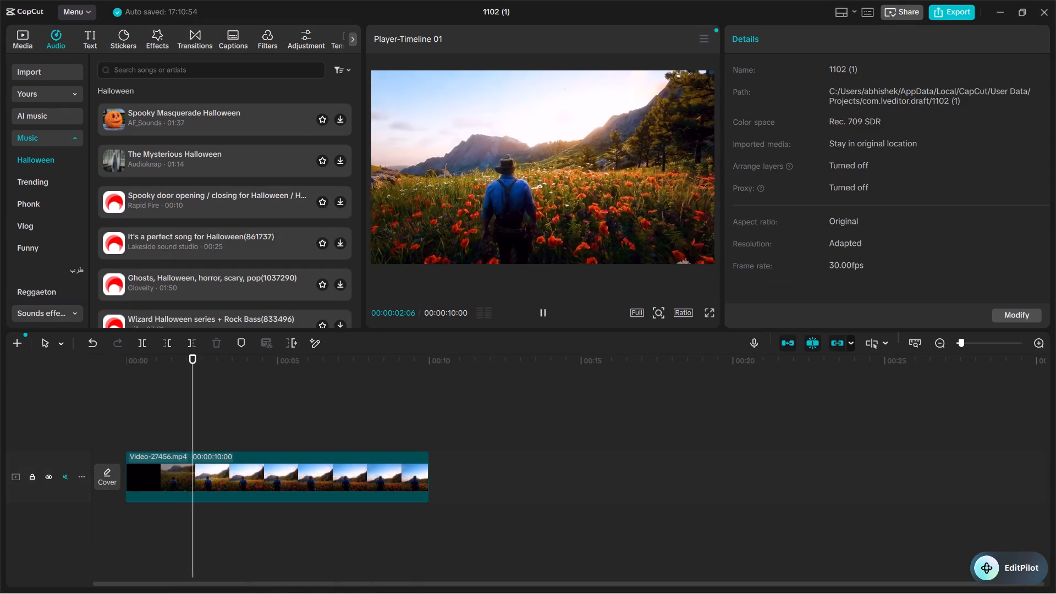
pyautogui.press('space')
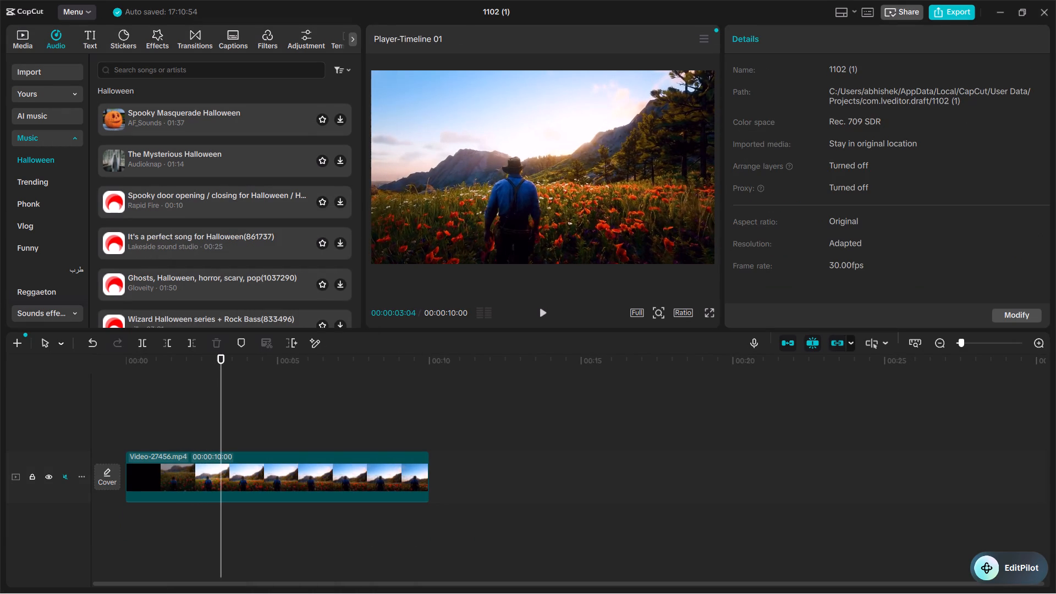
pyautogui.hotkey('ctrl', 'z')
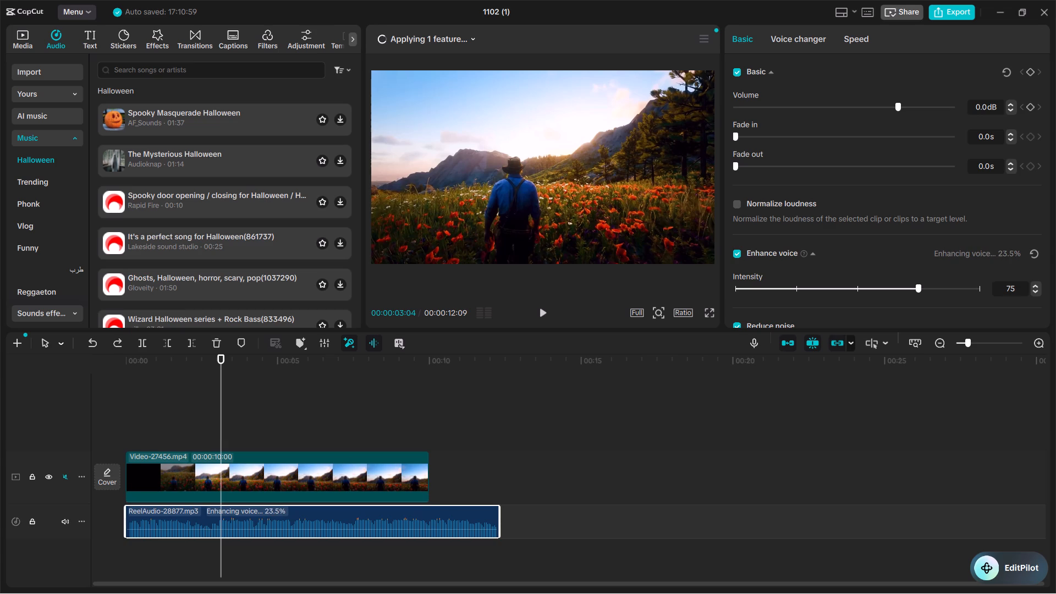
# Move the playhead back to about 00:00:01:27.
pyautogui.moveTo(218, 414); pyautogui.dragTo(195, 420)
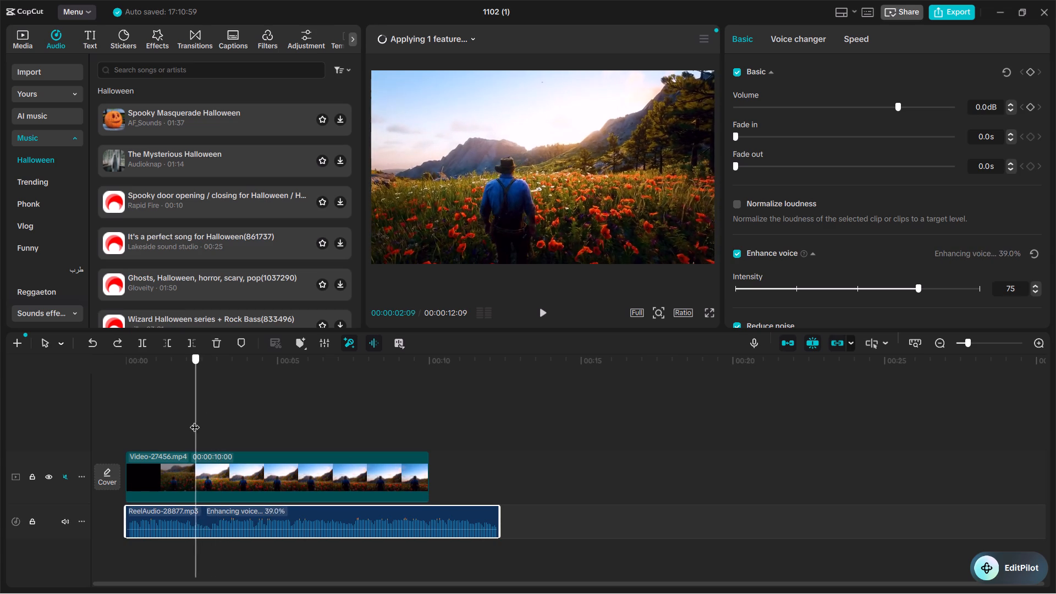
pyautogui.moveTo(195, 420); pyautogui.dragTo(184, 425)
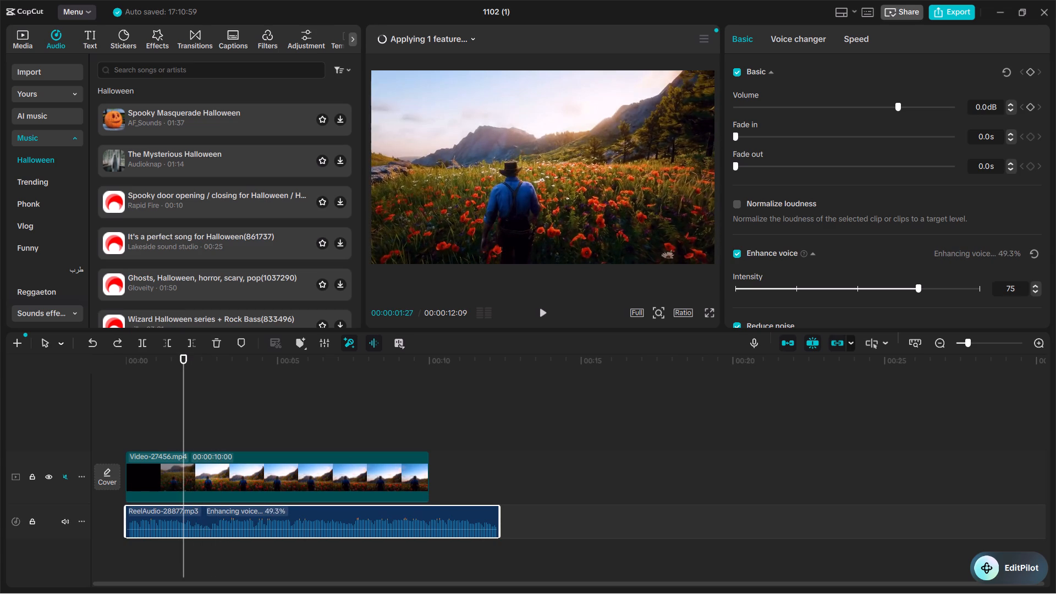
pyautogui.rightClick(165, 522)
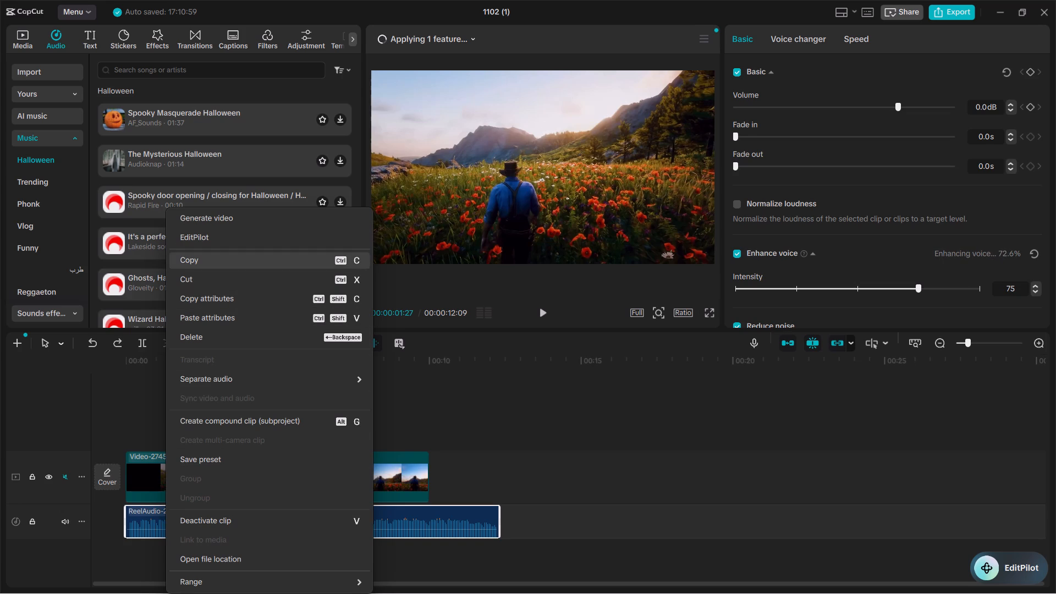
pyautogui.click(432, 418)
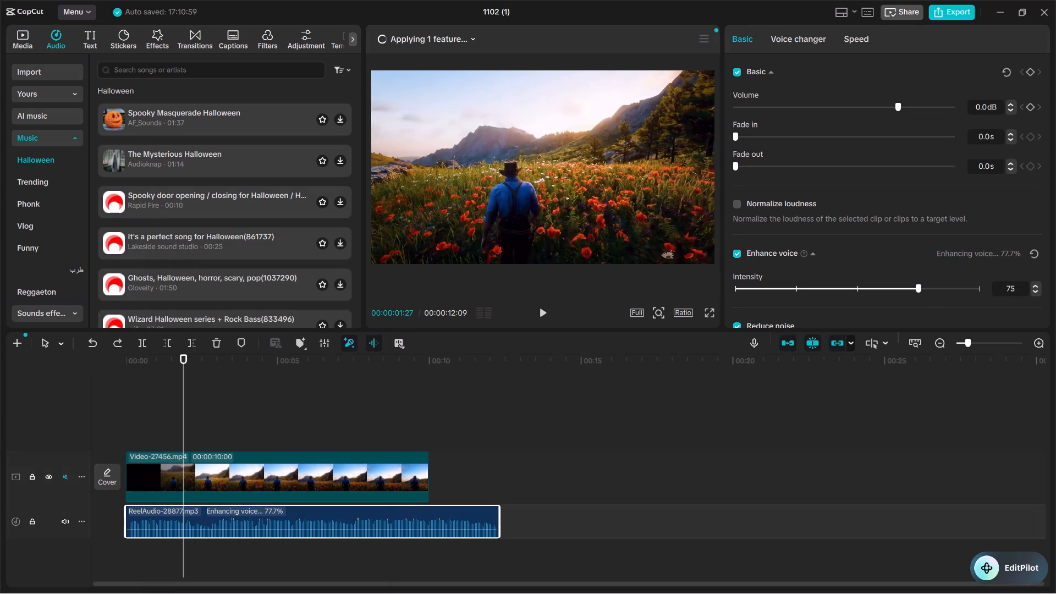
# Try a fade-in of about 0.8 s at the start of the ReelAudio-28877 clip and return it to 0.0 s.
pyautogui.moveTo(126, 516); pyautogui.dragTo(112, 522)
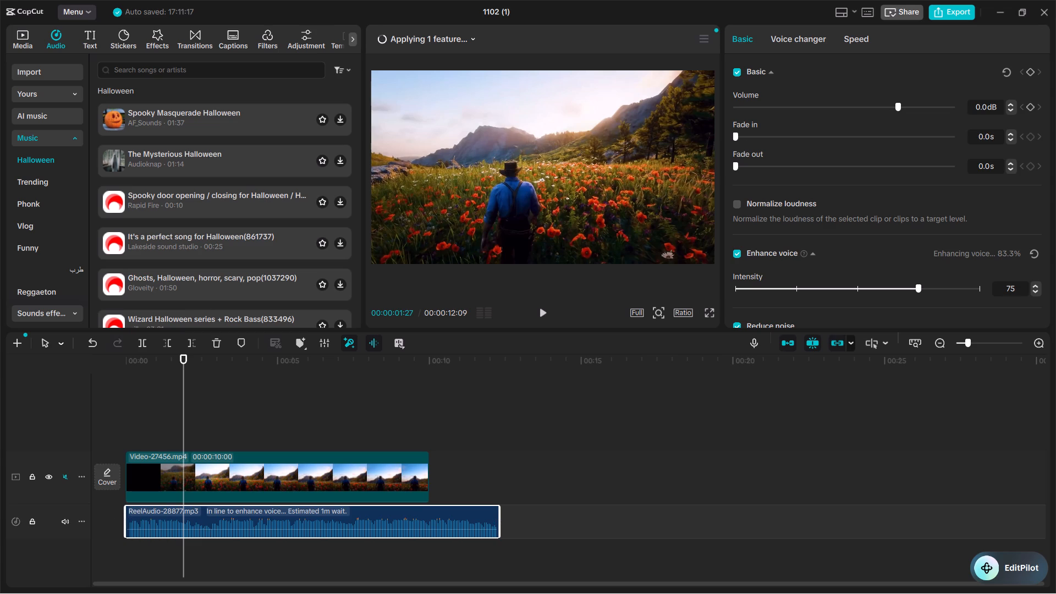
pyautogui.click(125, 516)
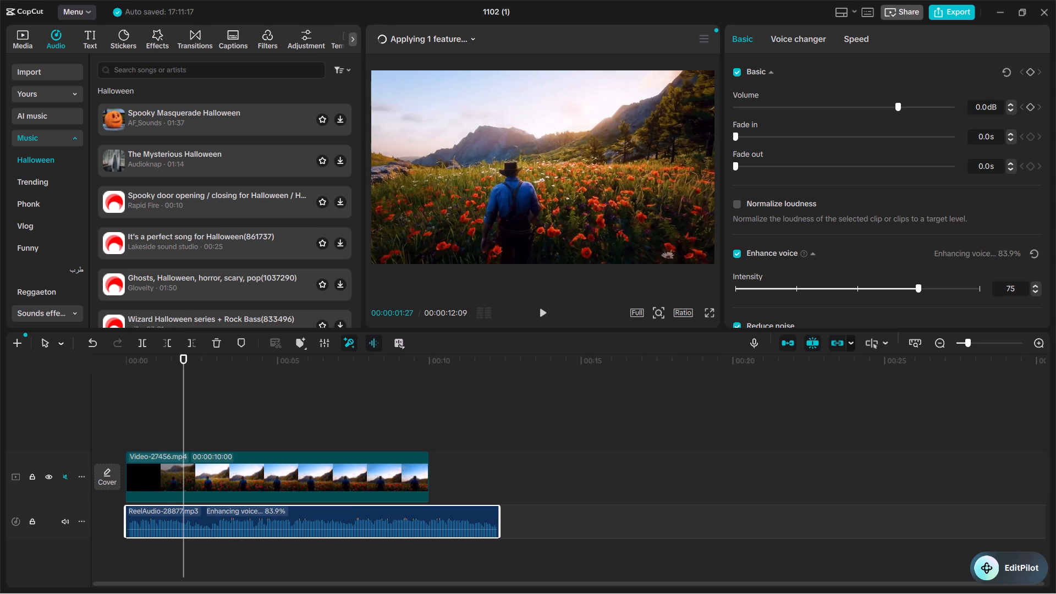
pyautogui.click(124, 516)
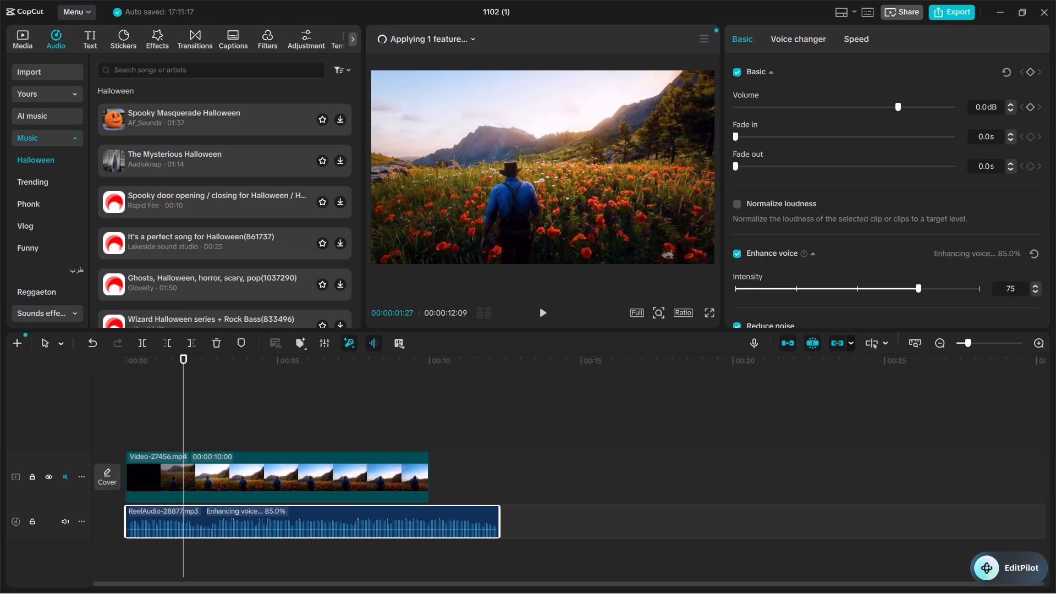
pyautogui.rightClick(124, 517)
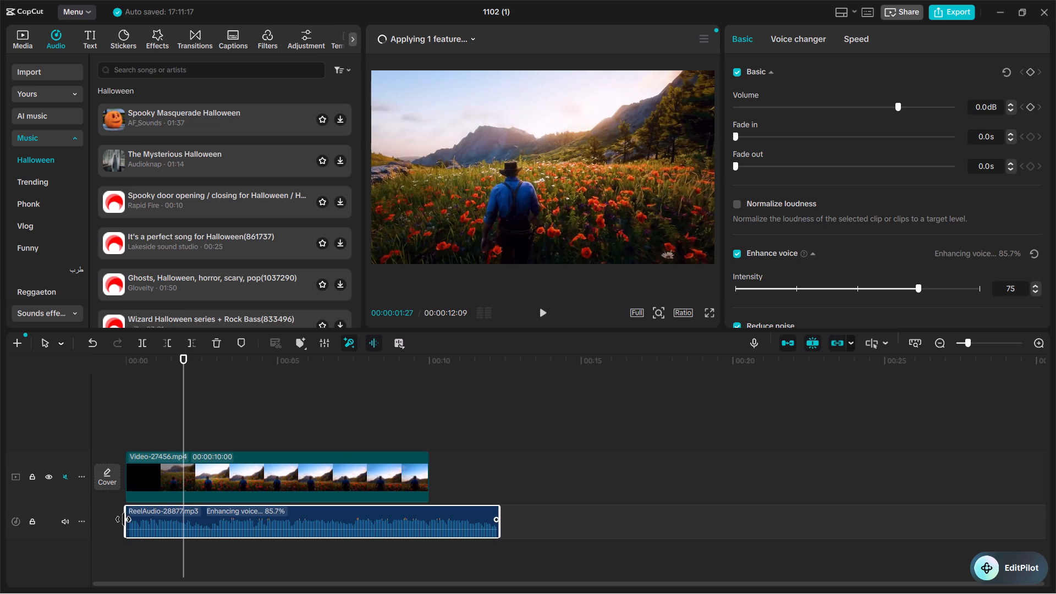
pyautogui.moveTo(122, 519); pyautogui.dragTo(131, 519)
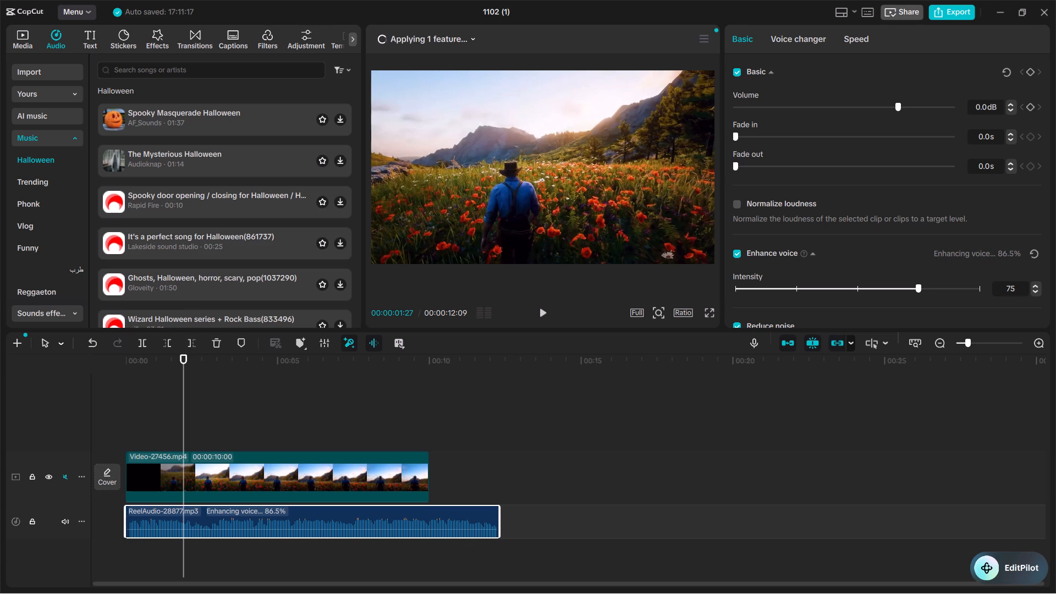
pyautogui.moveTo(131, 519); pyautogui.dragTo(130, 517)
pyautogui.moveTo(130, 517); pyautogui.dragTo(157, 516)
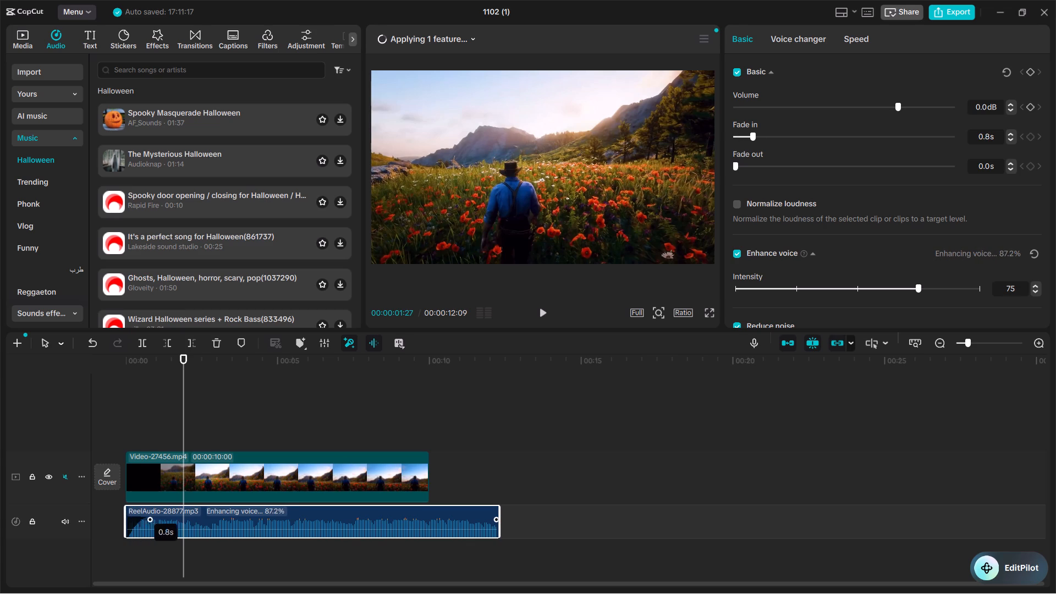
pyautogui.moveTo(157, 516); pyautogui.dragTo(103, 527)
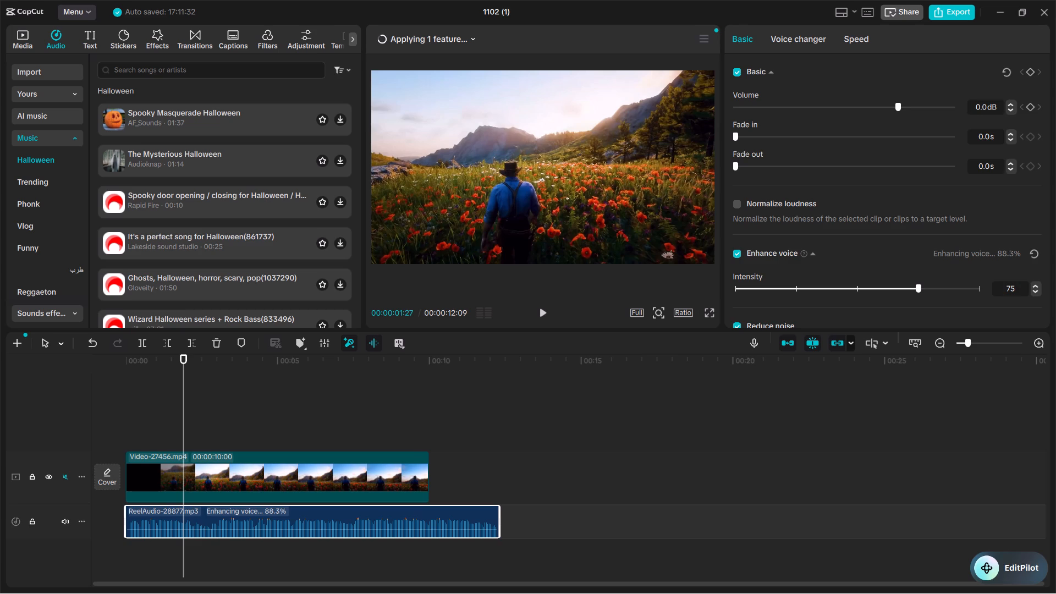
# Look through the ReelAudio-28877 clip's basic audio, speed and voice changer settings.
pyautogui.scroll(-2, 840, 227)
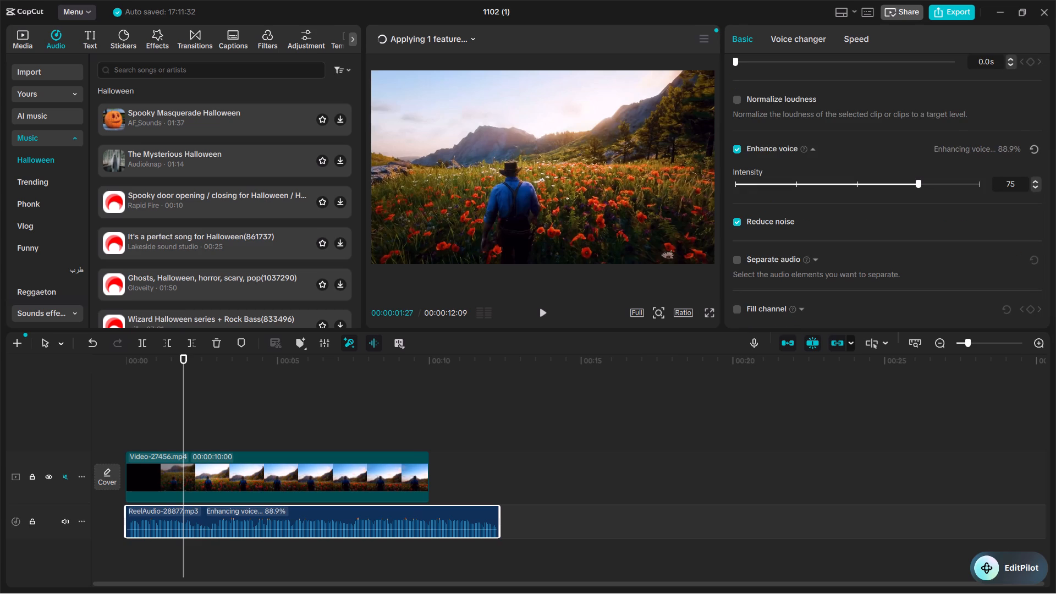
pyautogui.click(853, 39)
pyautogui.click(801, 33)
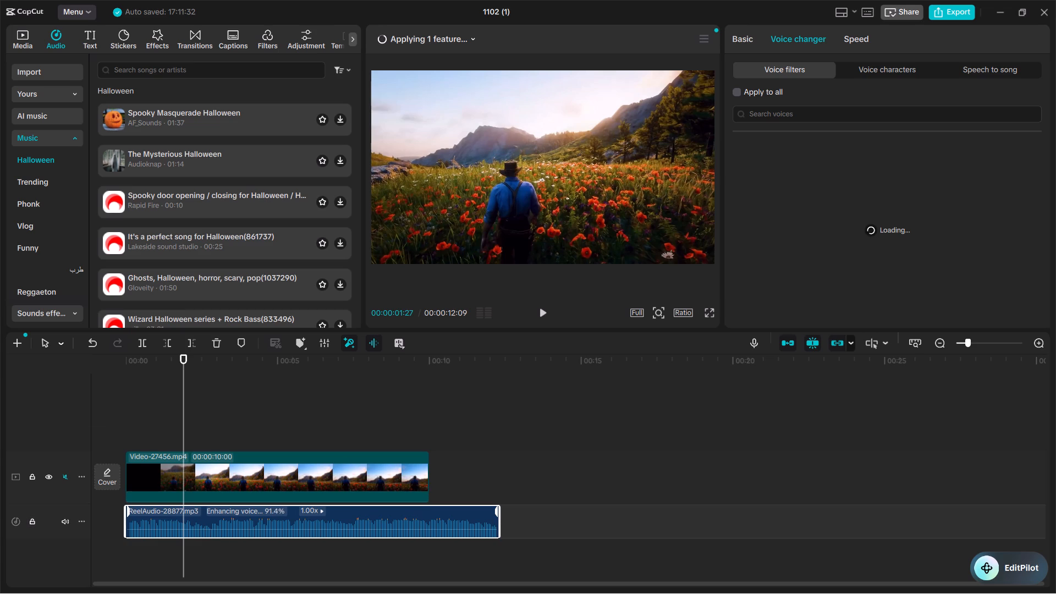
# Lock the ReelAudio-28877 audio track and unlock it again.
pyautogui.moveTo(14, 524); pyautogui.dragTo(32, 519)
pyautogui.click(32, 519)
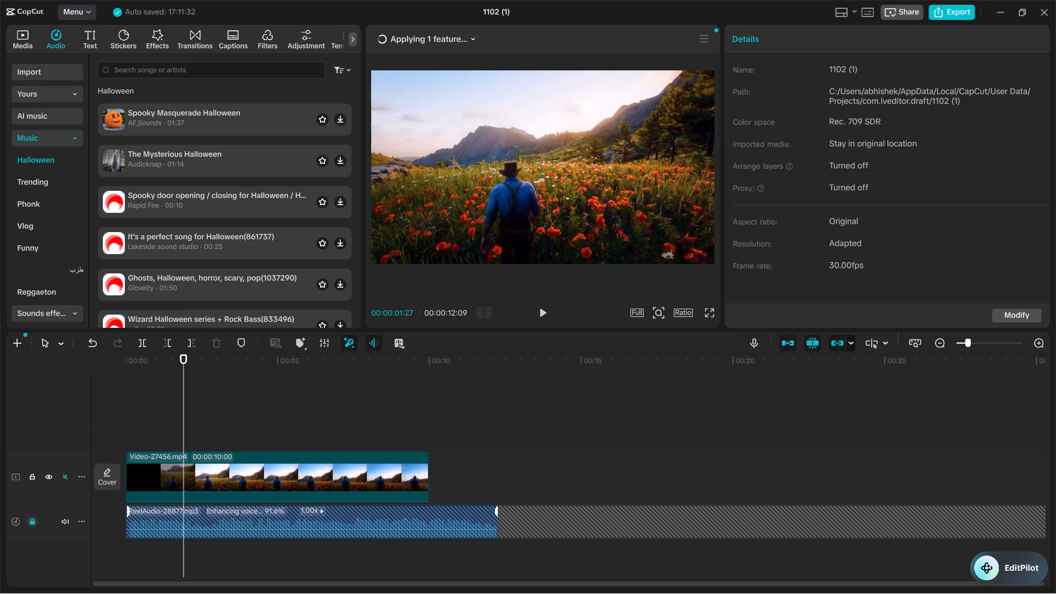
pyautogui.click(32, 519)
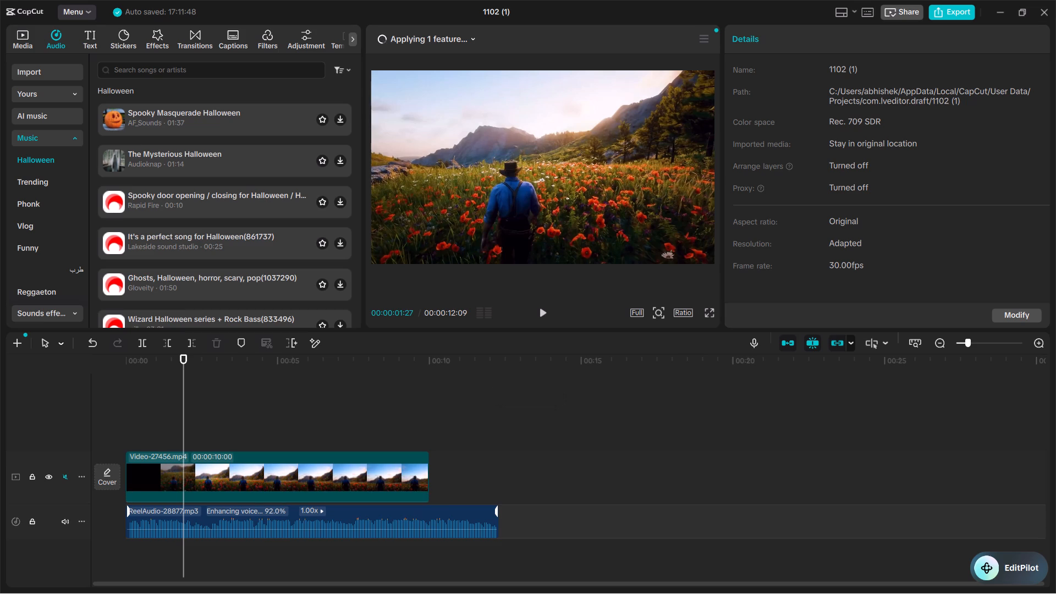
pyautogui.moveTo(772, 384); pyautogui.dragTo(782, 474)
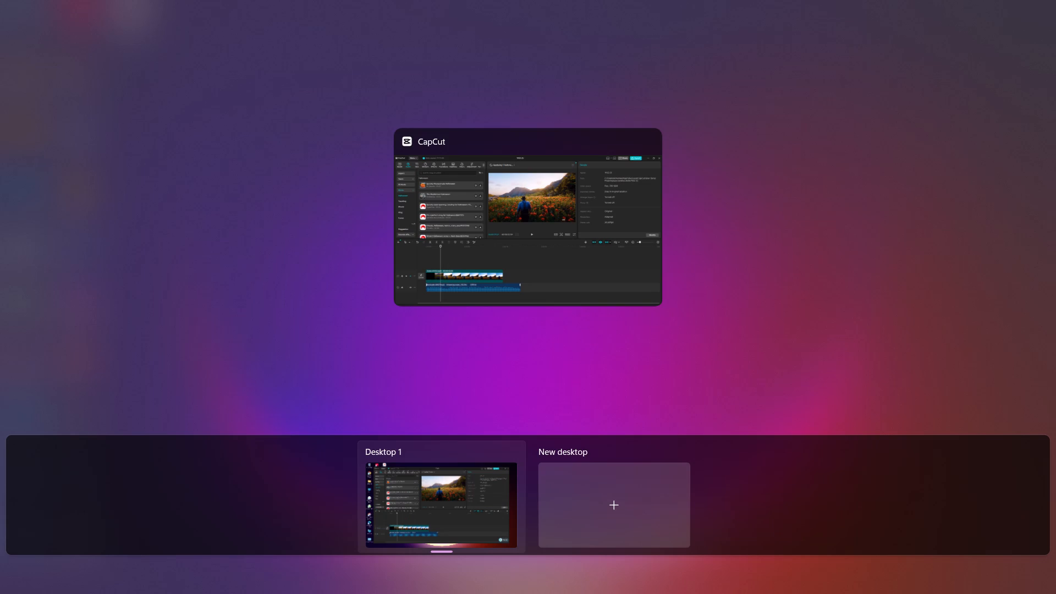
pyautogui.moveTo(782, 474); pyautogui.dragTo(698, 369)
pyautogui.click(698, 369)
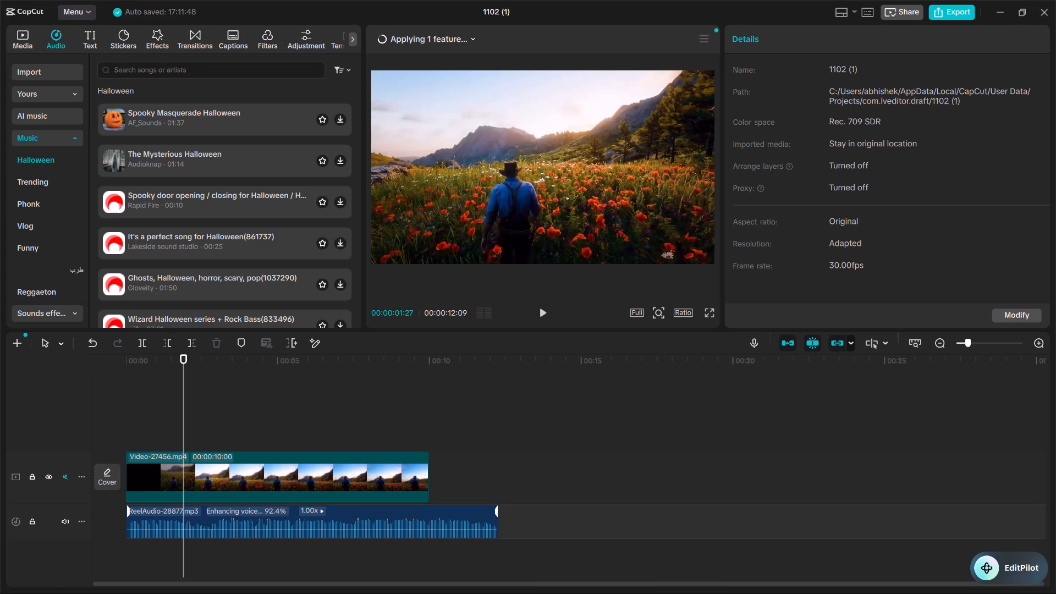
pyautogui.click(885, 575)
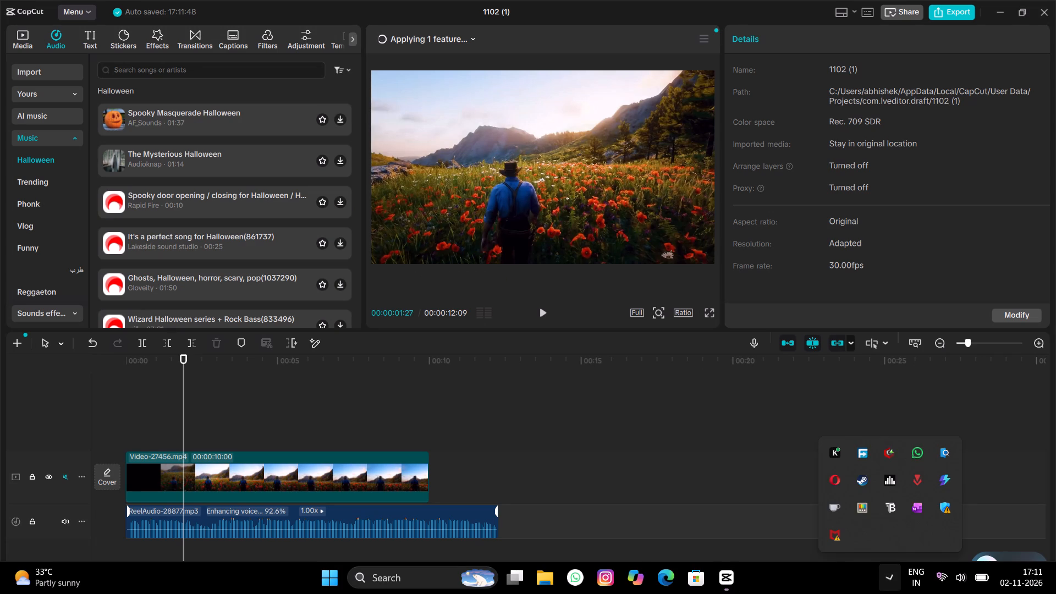
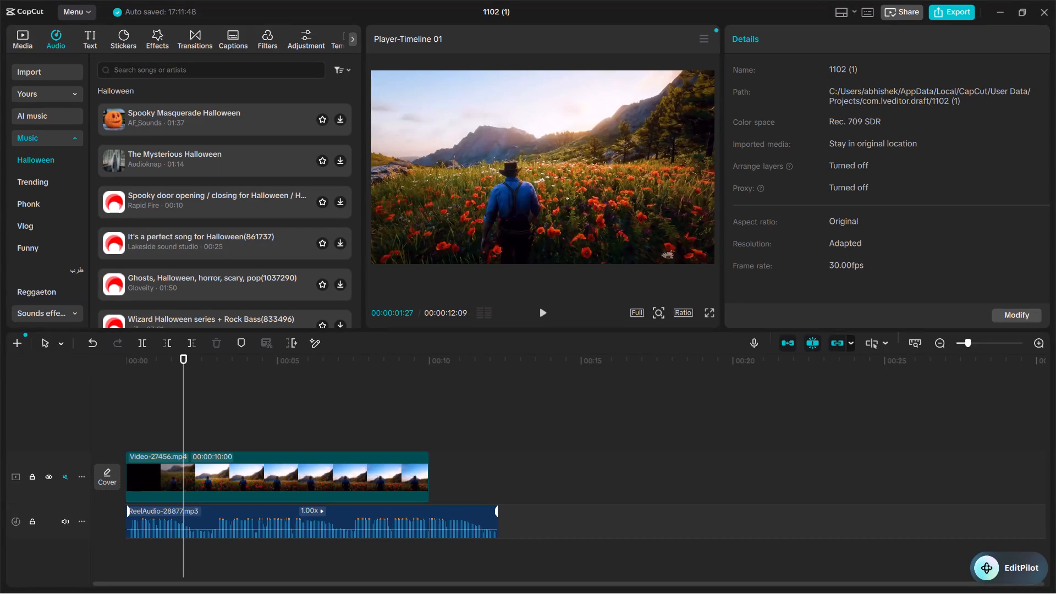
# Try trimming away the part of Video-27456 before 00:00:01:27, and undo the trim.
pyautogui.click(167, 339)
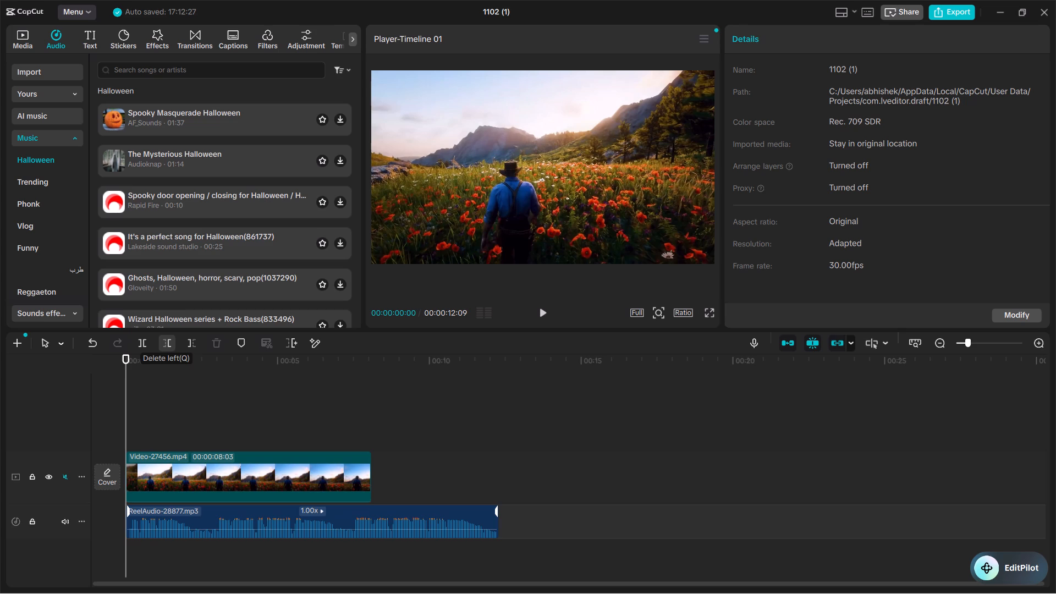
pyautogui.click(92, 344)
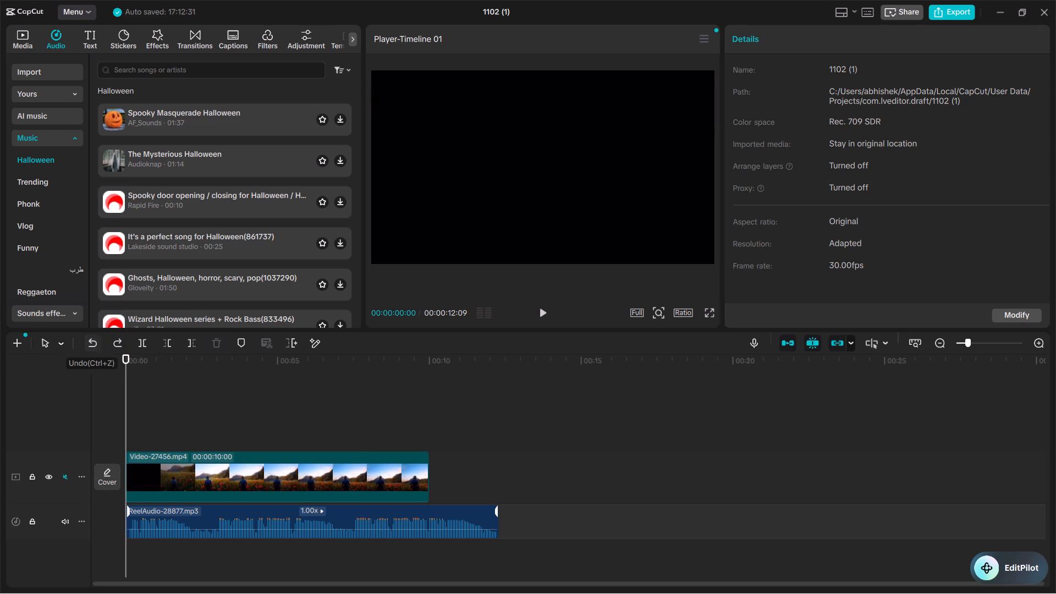
# Play the opening to find the cut point and trim off the ReelAudio-28877 clip's start up to 00:00:02:09.
pyautogui.click(190, 531)
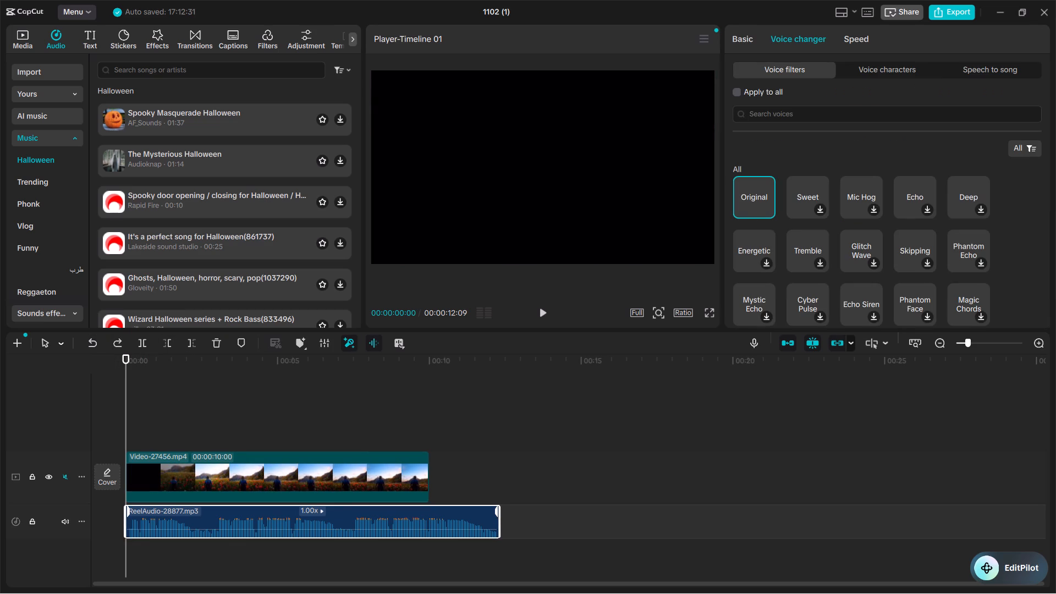
pyautogui.moveTo(125, 422); pyautogui.dragTo(128, 422)
pyautogui.moveTo(128, 422); pyautogui.dragTo(111, 433)
pyautogui.press('space')
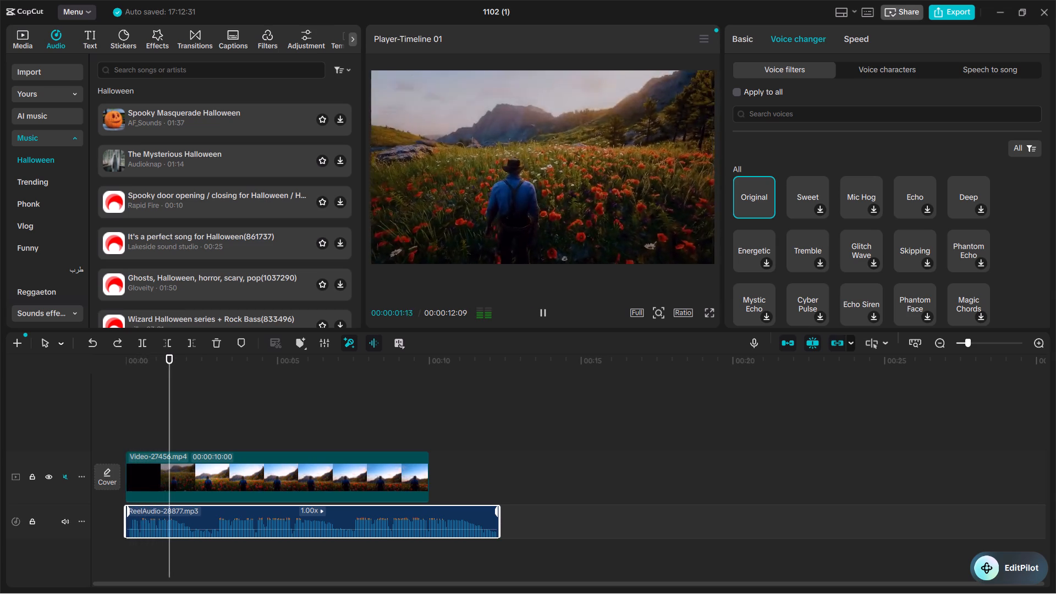
pyautogui.press('space')
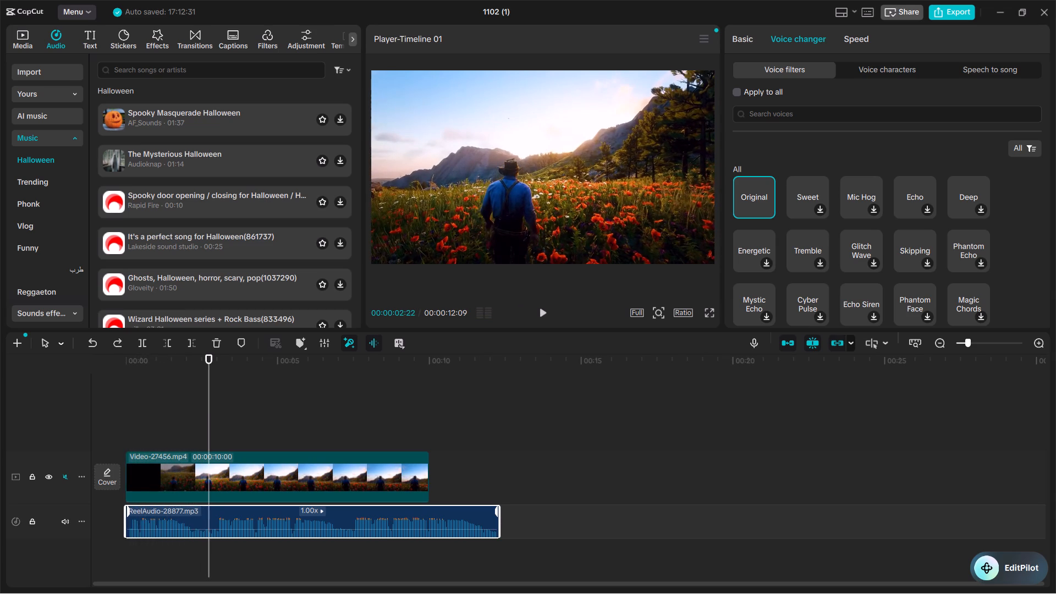
pyautogui.moveTo(211, 408); pyautogui.dragTo(197, 410)
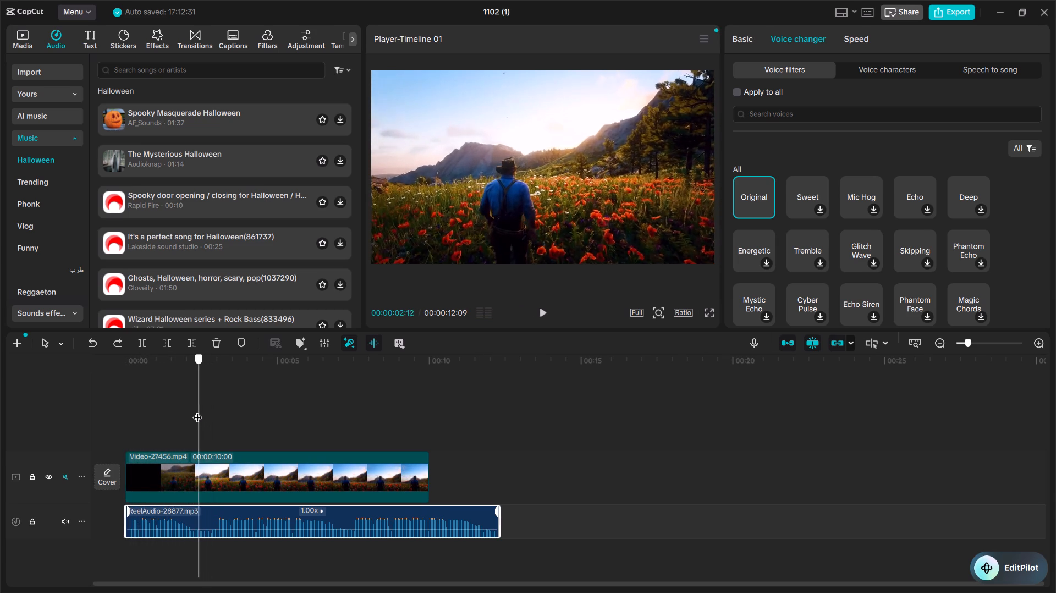
pyautogui.moveTo(197, 410); pyautogui.dragTo(195, 410)
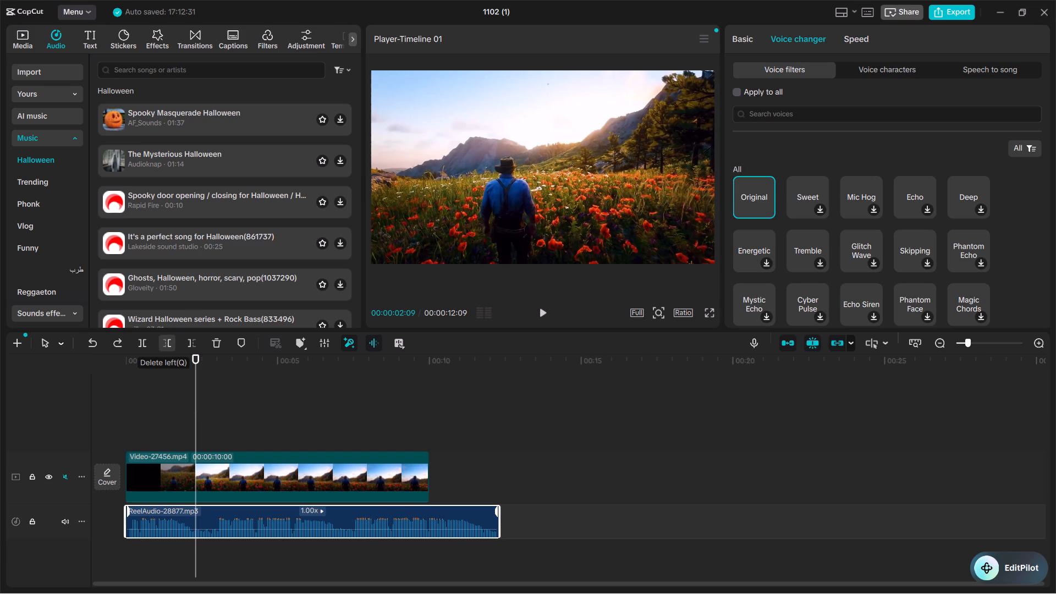
pyautogui.click(164, 343)
# Move the trimmed ReelAudio-28877 clip back to the start of the timeline, aligned with the start of Video-27456.
pyautogui.moveTo(247, 524); pyautogui.dragTo(237, 527)
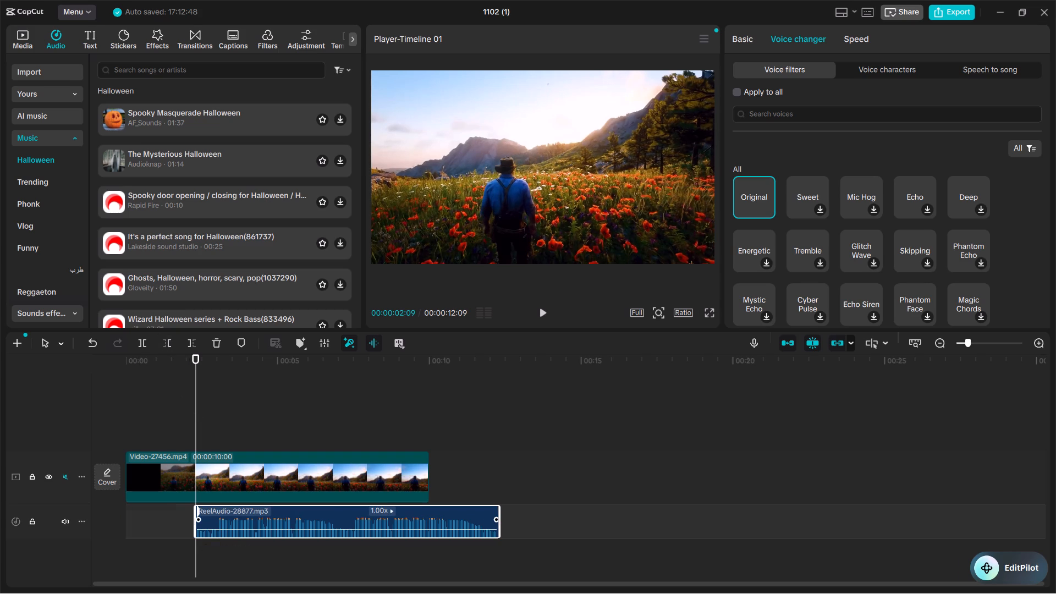
pyautogui.moveTo(237, 527); pyautogui.dragTo(172, 516)
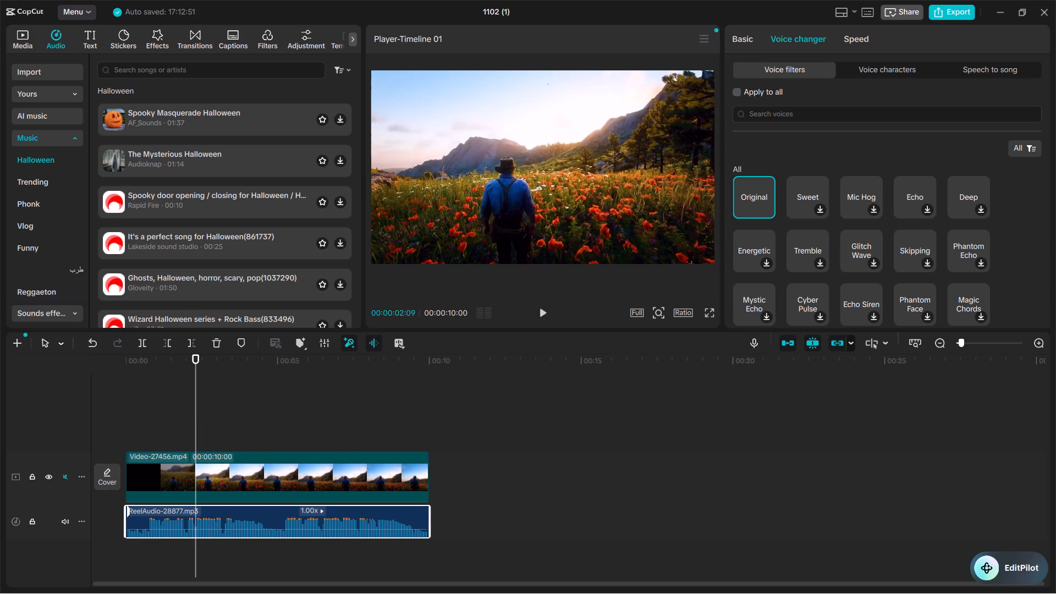
# Play back the edit, including a full run from 00:00:00:00, to check how the trimmed audio fits the video.
pyautogui.click(542, 312)
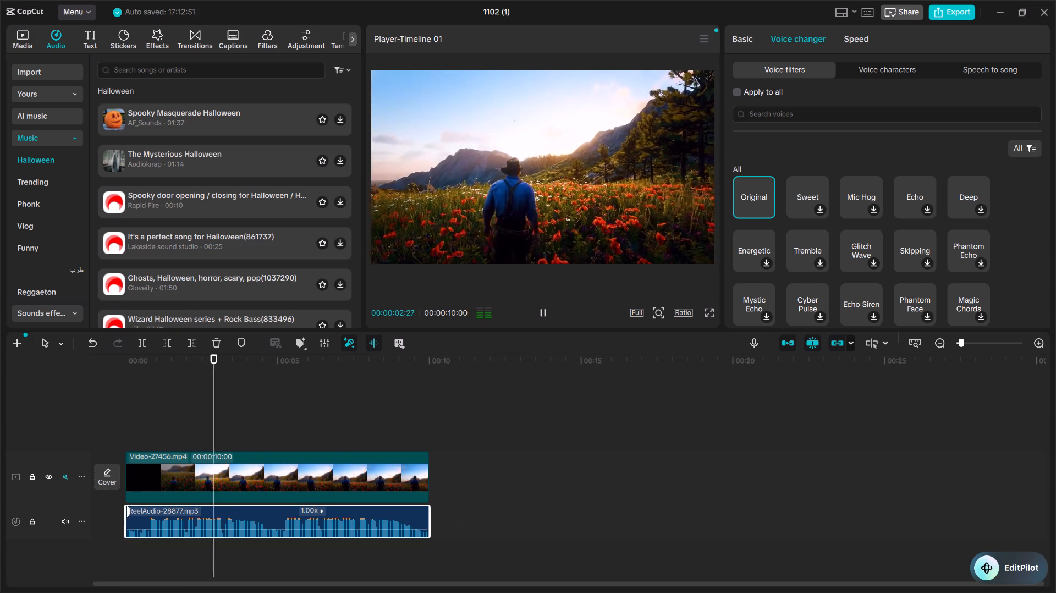
pyautogui.moveTo(249, 417); pyautogui.dragTo(207, 425)
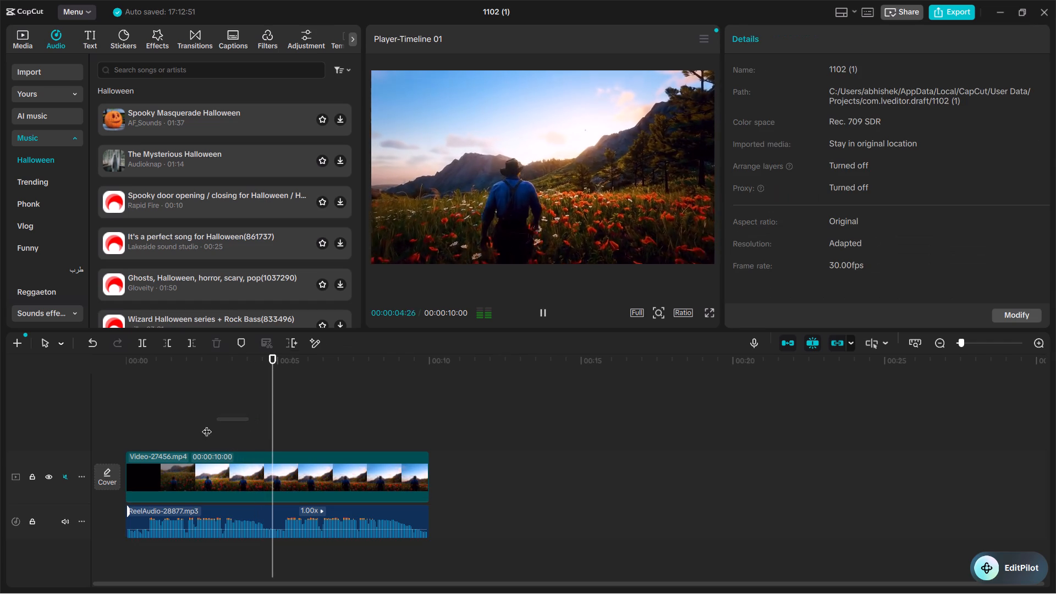
pyautogui.moveTo(207, 425); pyautogui.dragTo(170, 431)
pyautogui.moveTo(323, 413); pyautogui.dragTo(301, 418)
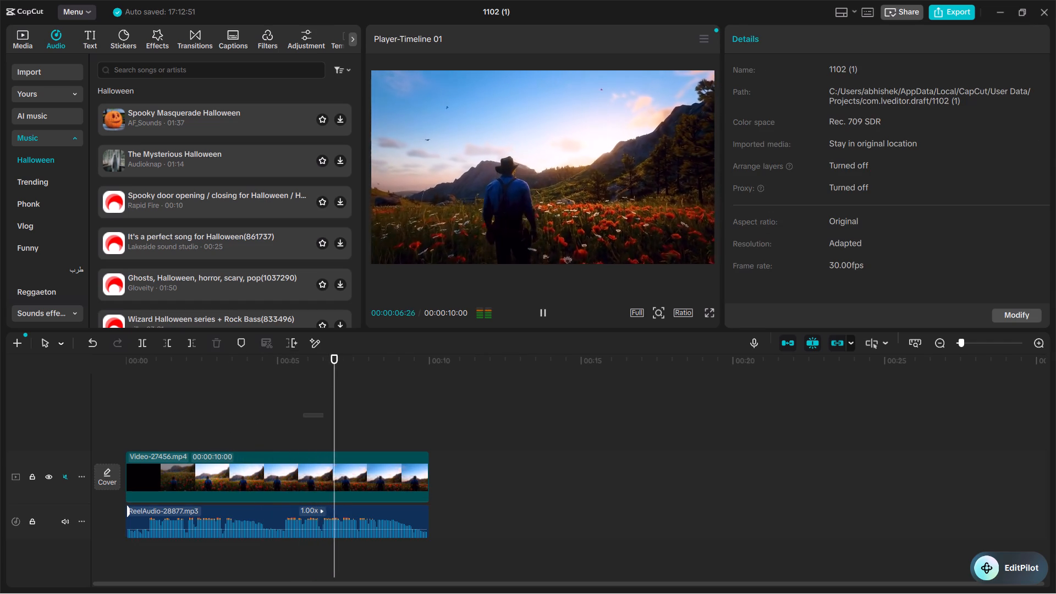
pyautogui.moveTo(301, 418); pyautogui.dragTo(300, 418)
pyautogui.click(375, 420)
pyautogui.press('space')
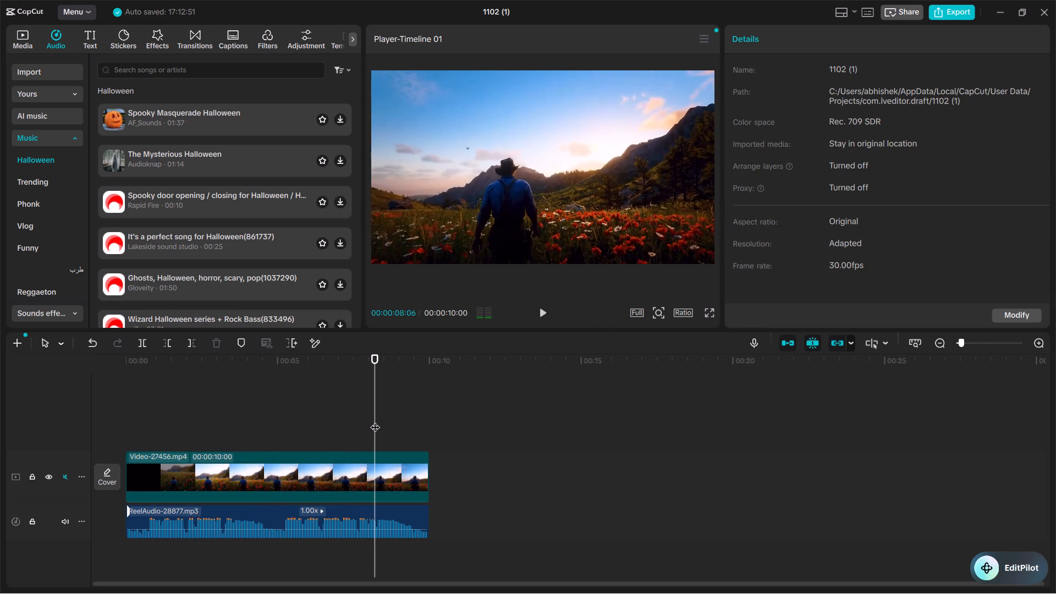
pyautogui.moveTo(375, 424); pyautogui.dragTo(309, 441)
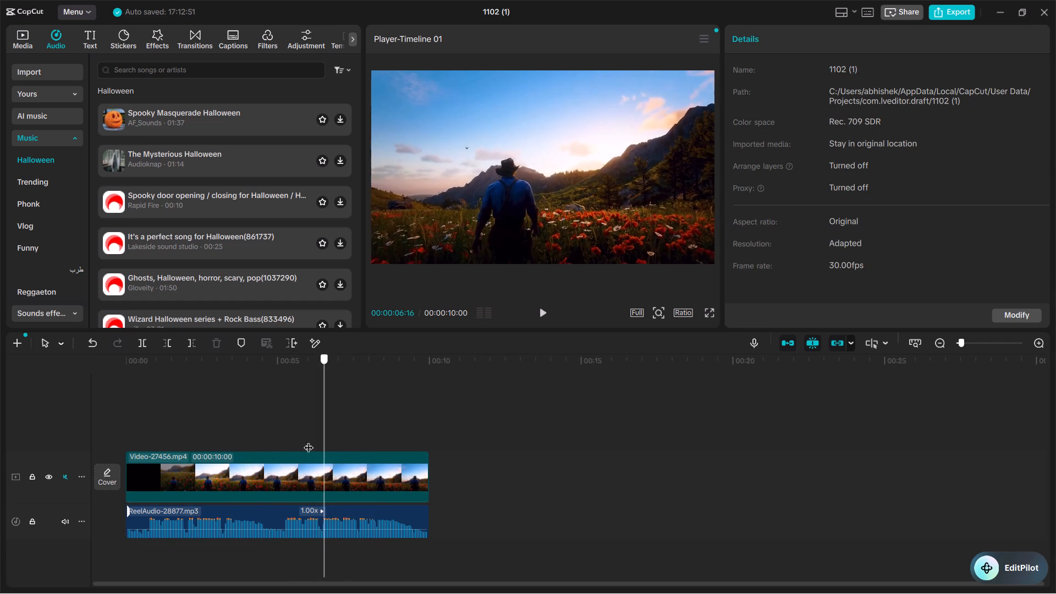
pyautogui.moveTo(309, 441); pyautogui.dragTo(109, 438)
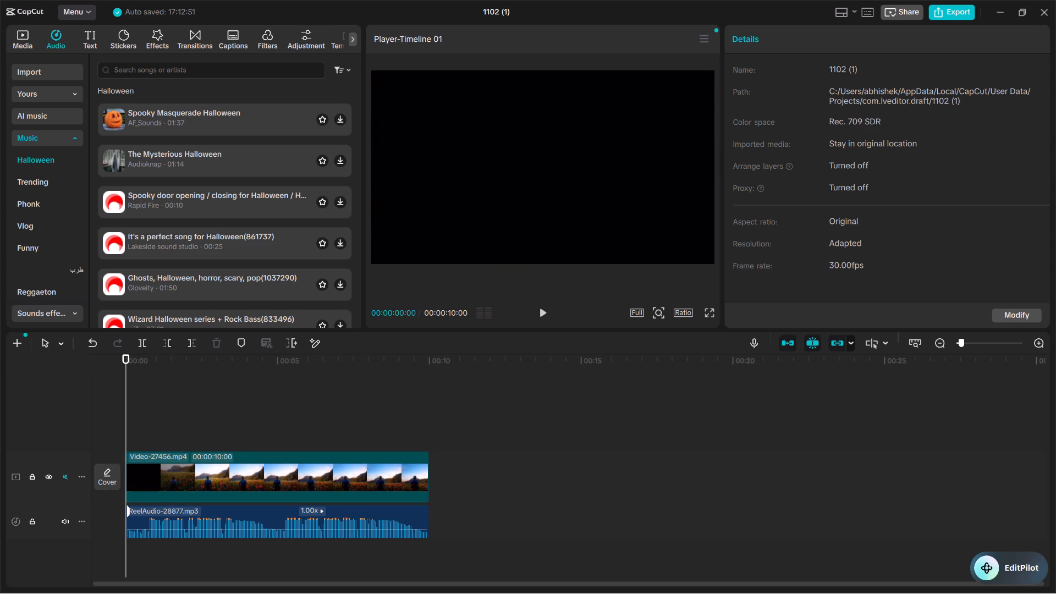
pyautogui.press('space')
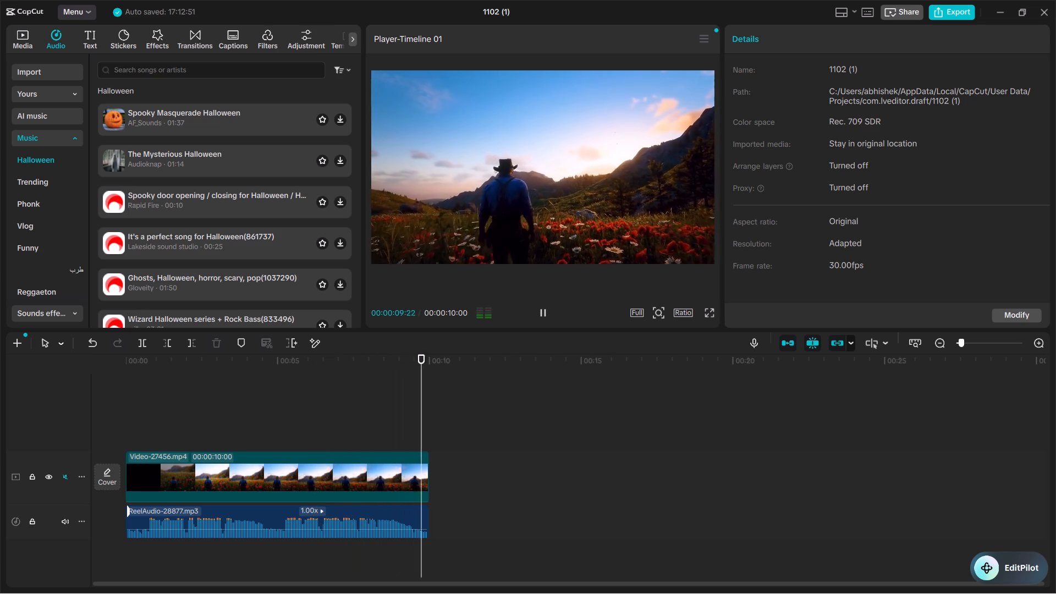
# Set the ReelAudio-28877 clip's Enhance voice intensity to 50 and turn on Normalize loudness.
pyautogui.click(211, 516)
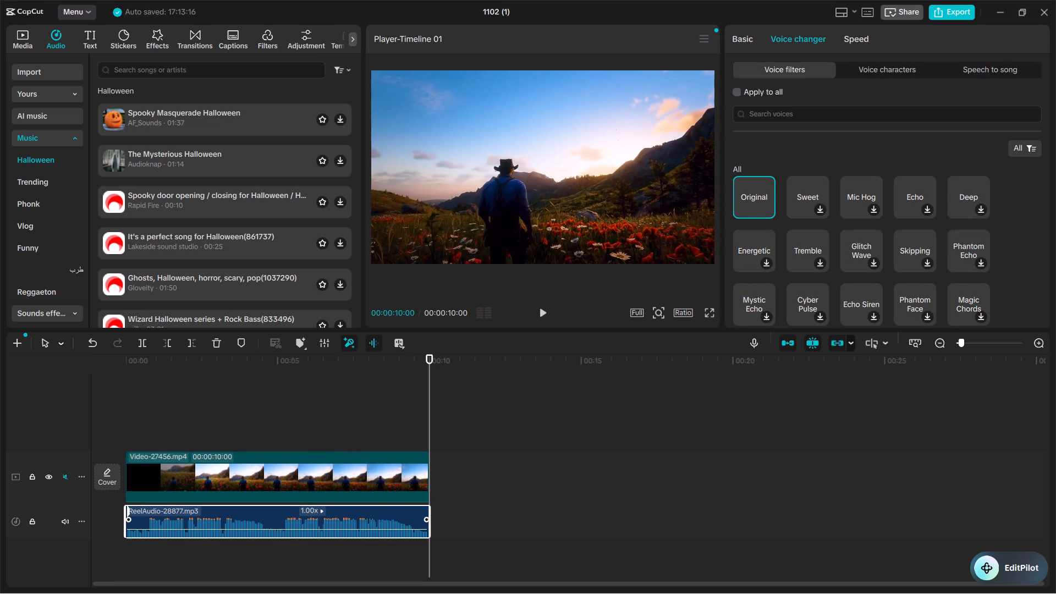
pyautogui.click(735, 36)
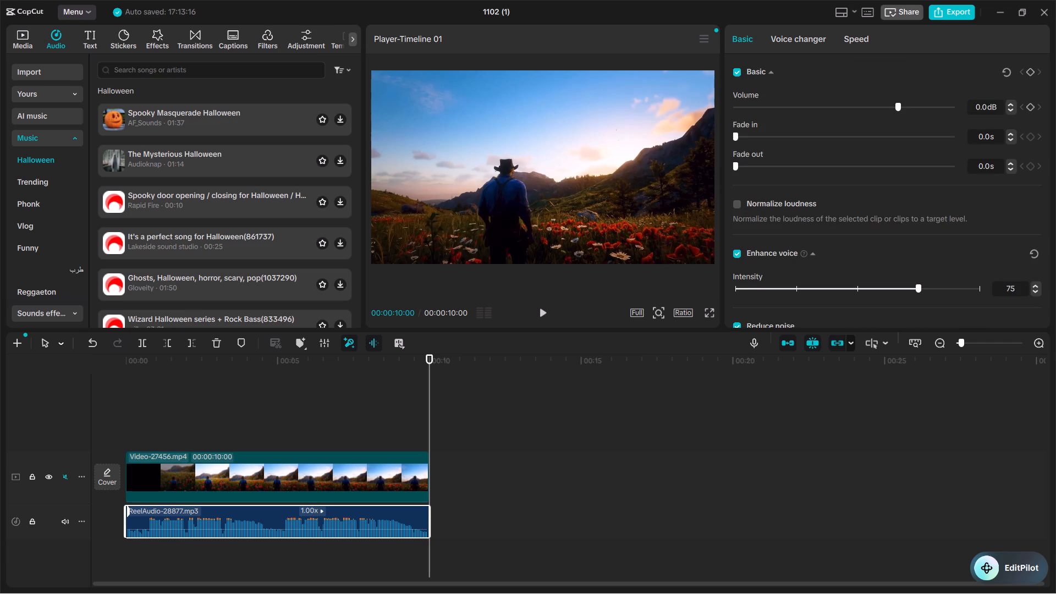
pyautogui.scroll(-1, 840, 212)
pyautogui.click(853, 271)
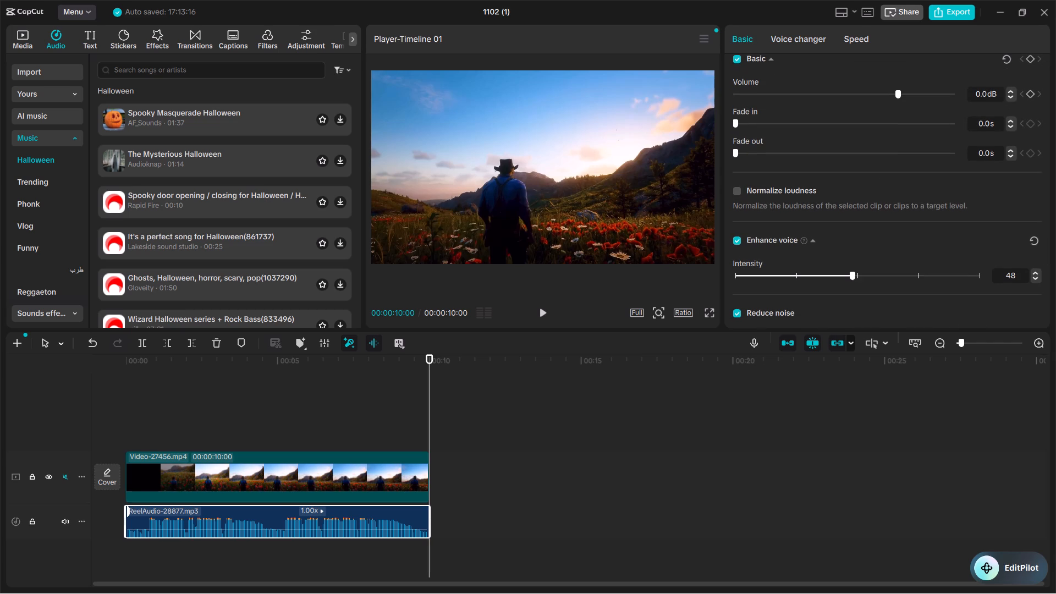
pyautogui.click(738, 190)
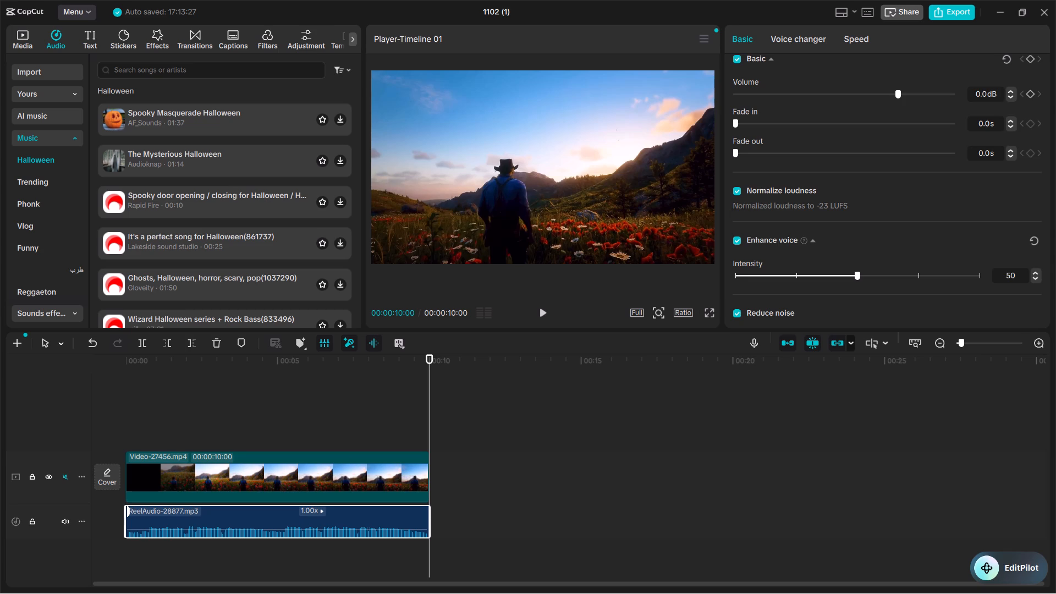
pyautogui.scroll(-1, 834, 261)
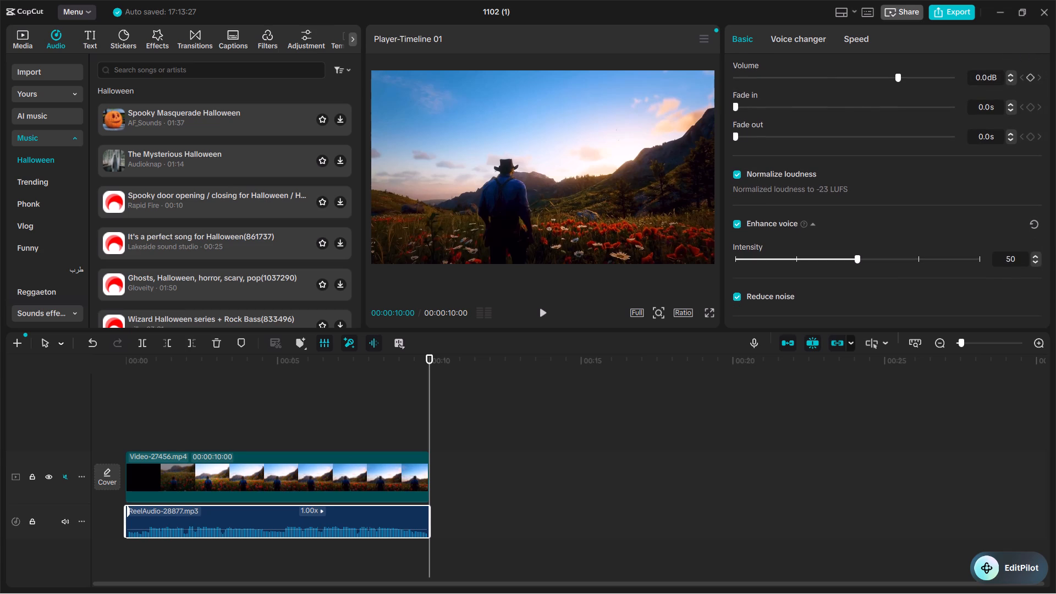
# Play the first half of the edit to check the adjusted audio.
pyautogui.click(657, 422)
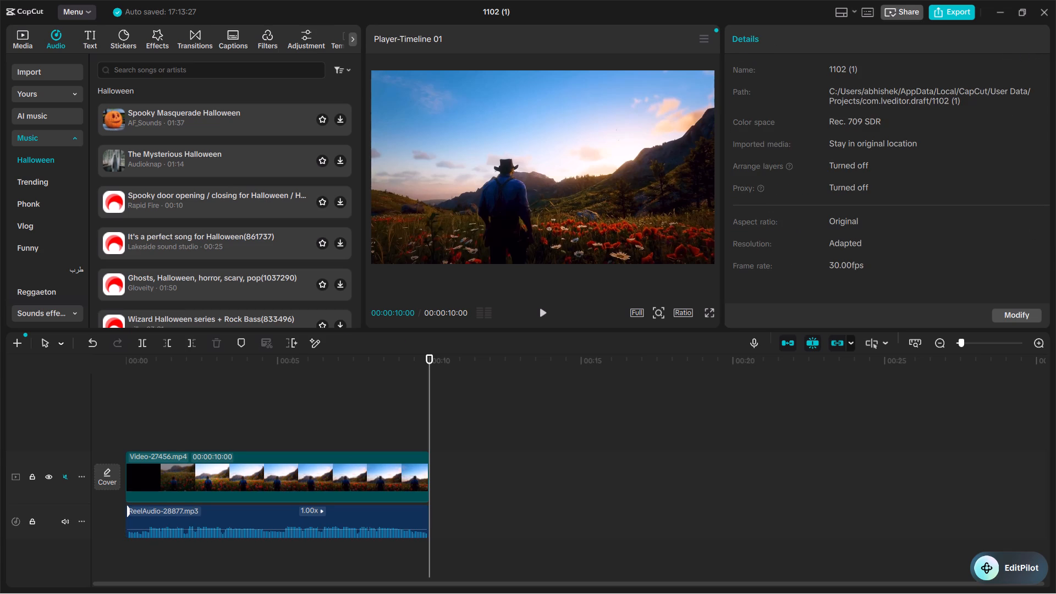
pyautogui.press('space')
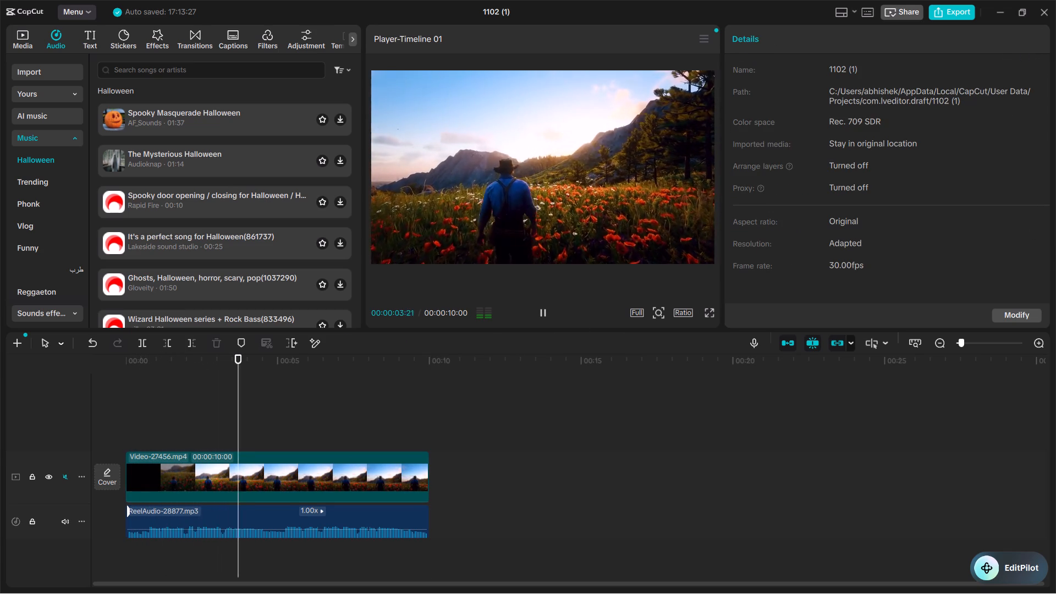
pyautogui.press('space')
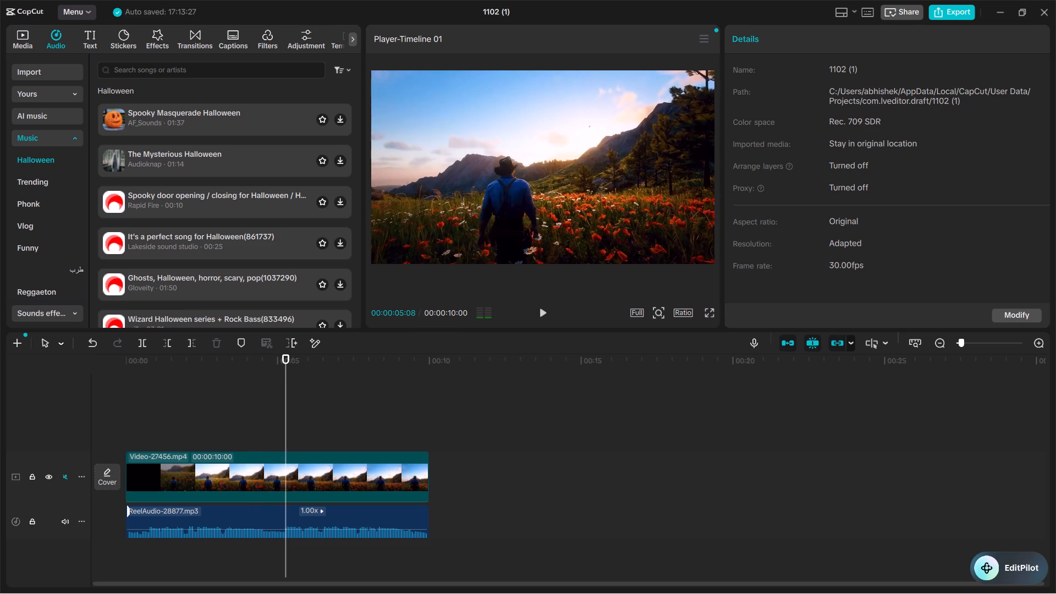
# Generate auto lyrics for the soundtrack with Hindi as the lyrics language.
pyautogui.click(227, 38)
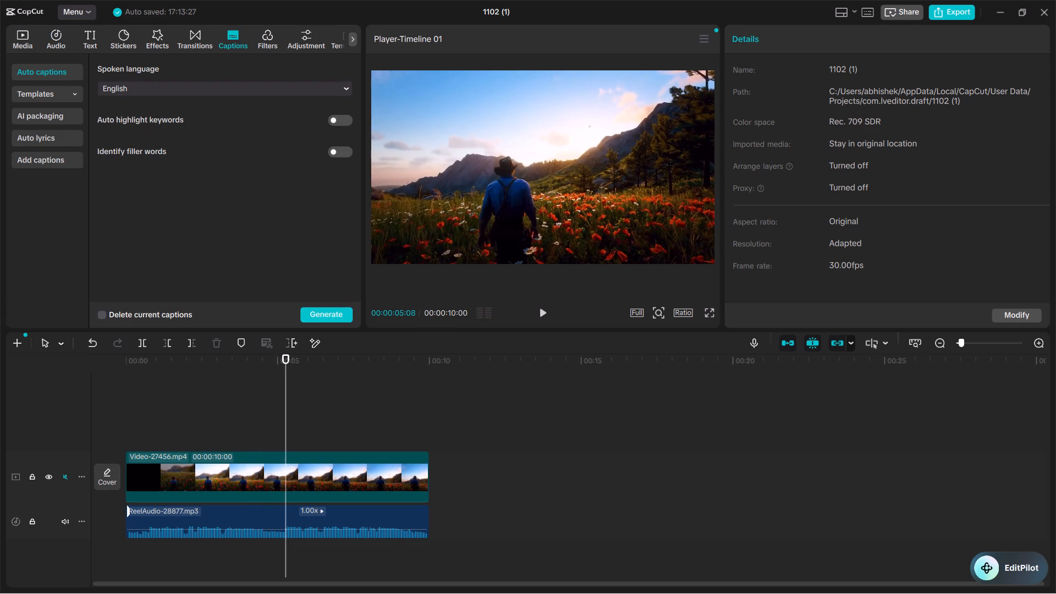
pyautogui.click(48, 138)
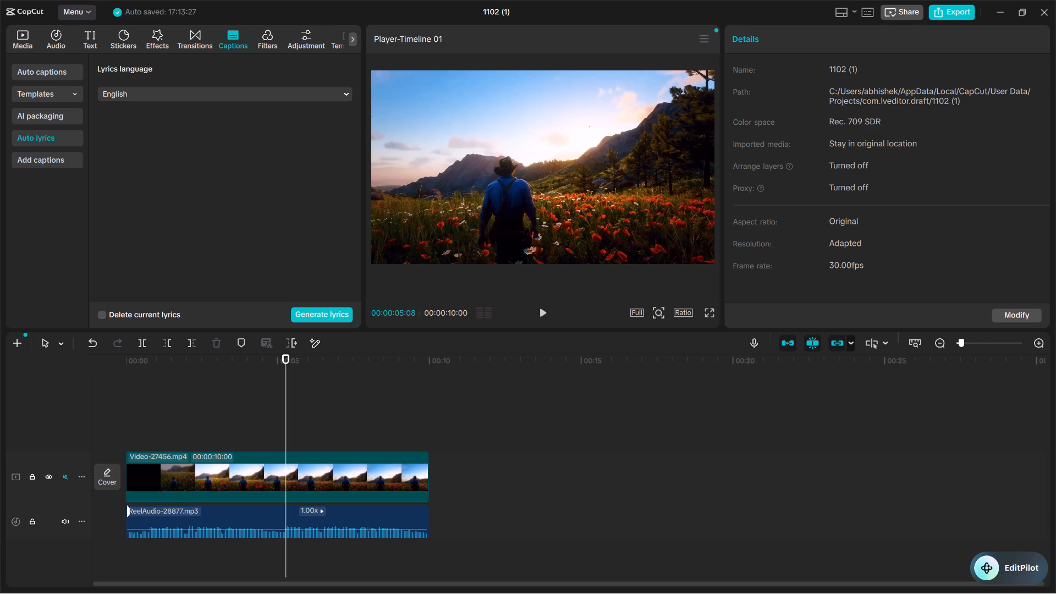
pyautogui.click(340, 91)
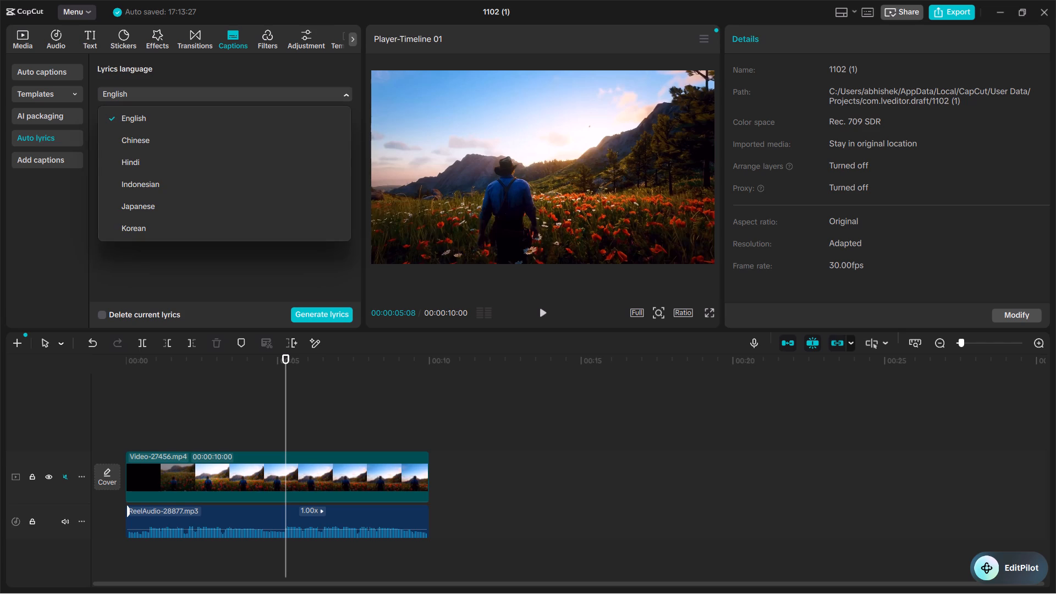
pyautogui.click(224, 159)
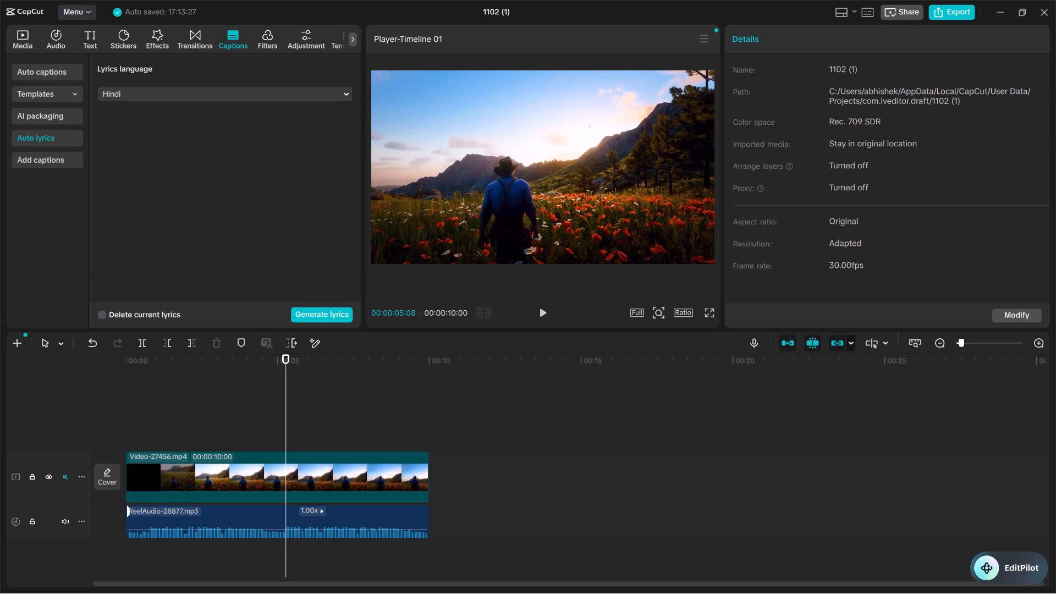
pyautogui.click(316, 315)
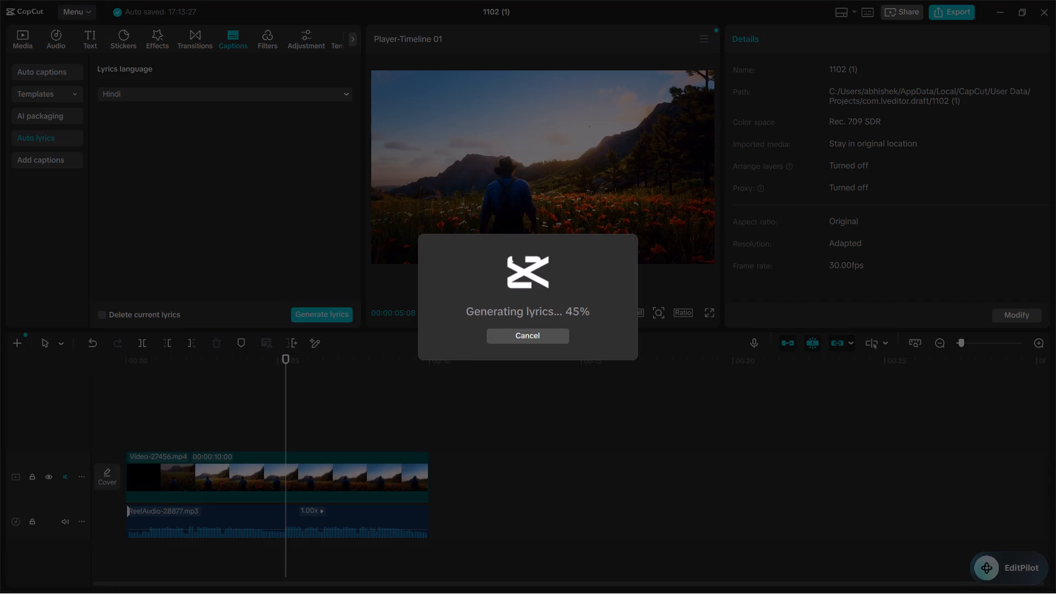
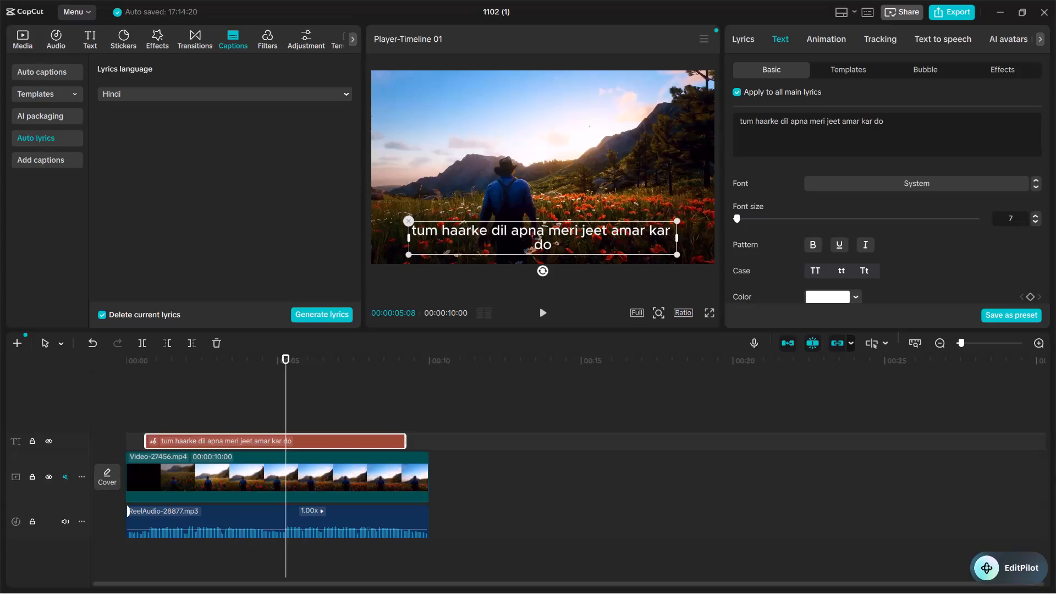
# Move the Hindi lyrics clip to the start of the timeline and play the edit to check its timing.
pyautogui.moveTo(290, 435); pyautogui.dragTo(262, 437)
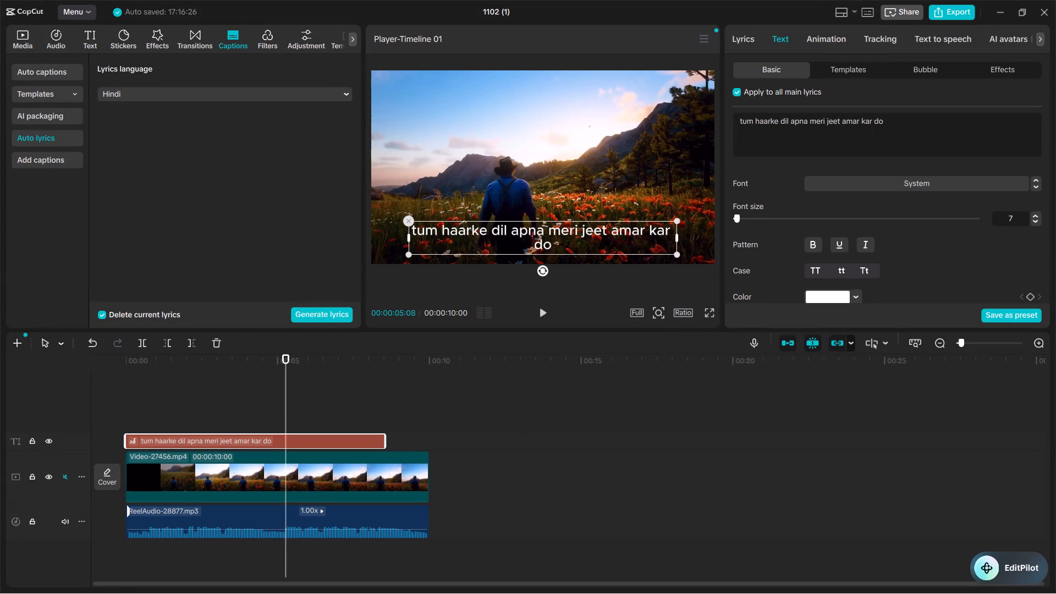
pyautogui.press('space')
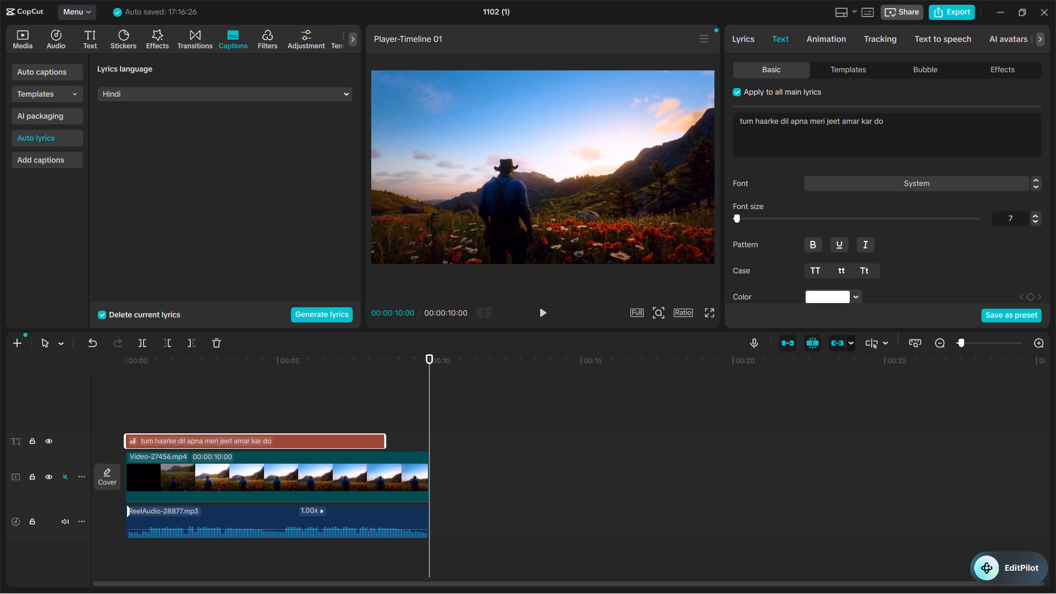
pyautogui.press('space')
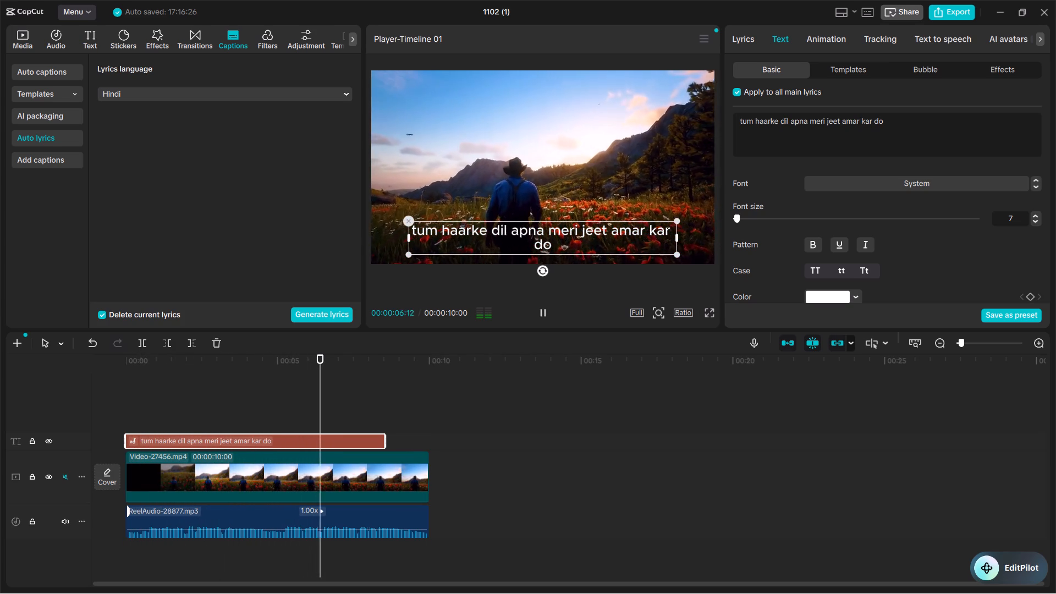
pyautogui.press('space')
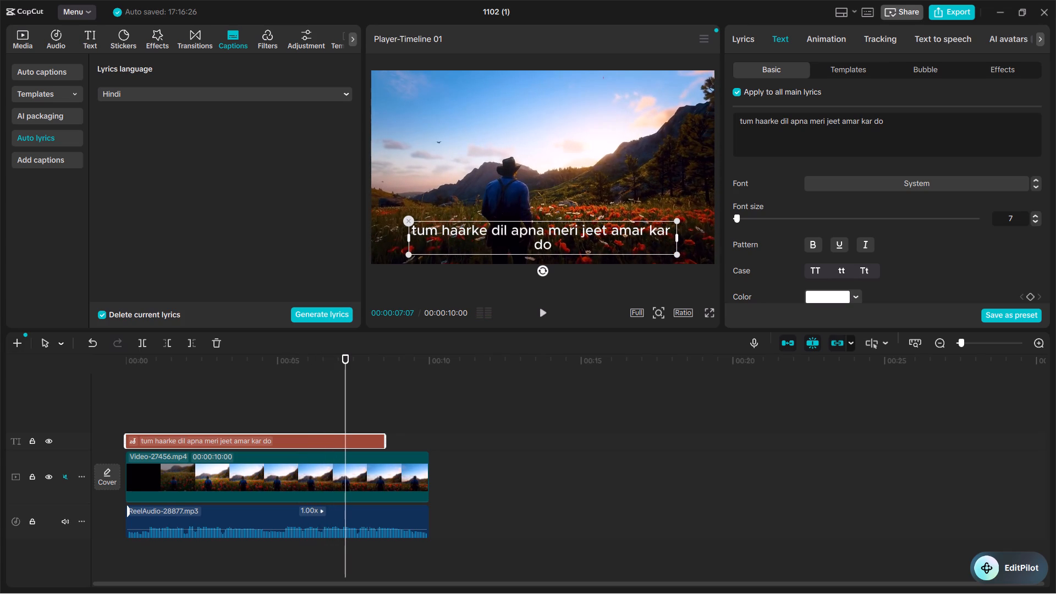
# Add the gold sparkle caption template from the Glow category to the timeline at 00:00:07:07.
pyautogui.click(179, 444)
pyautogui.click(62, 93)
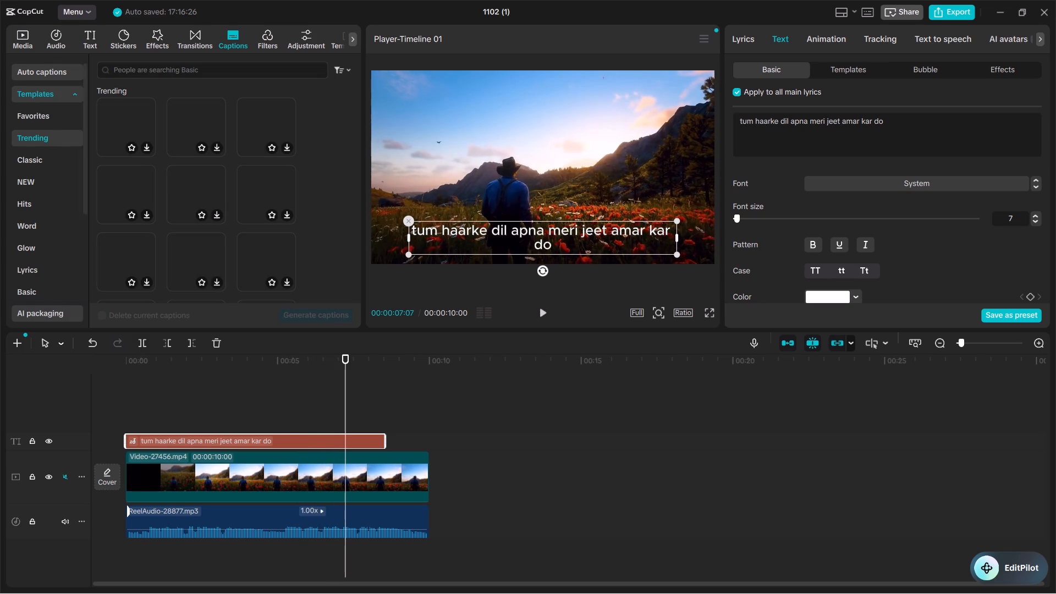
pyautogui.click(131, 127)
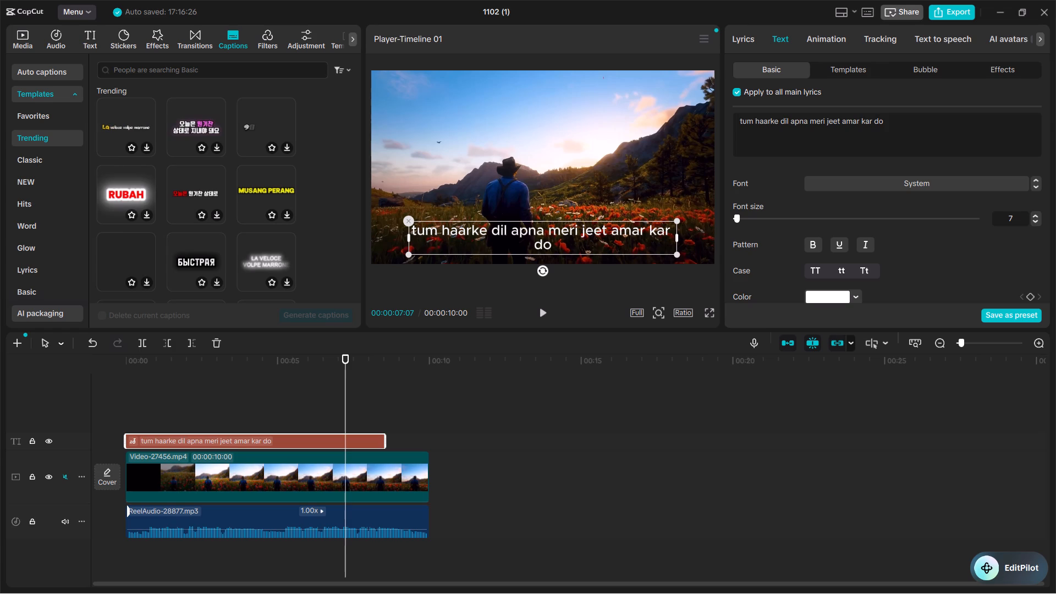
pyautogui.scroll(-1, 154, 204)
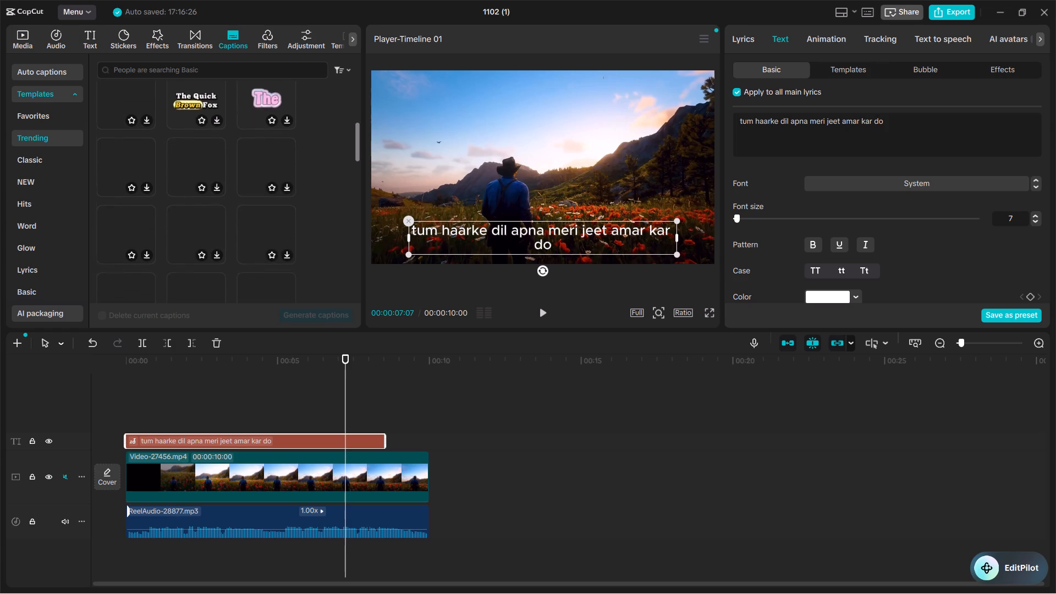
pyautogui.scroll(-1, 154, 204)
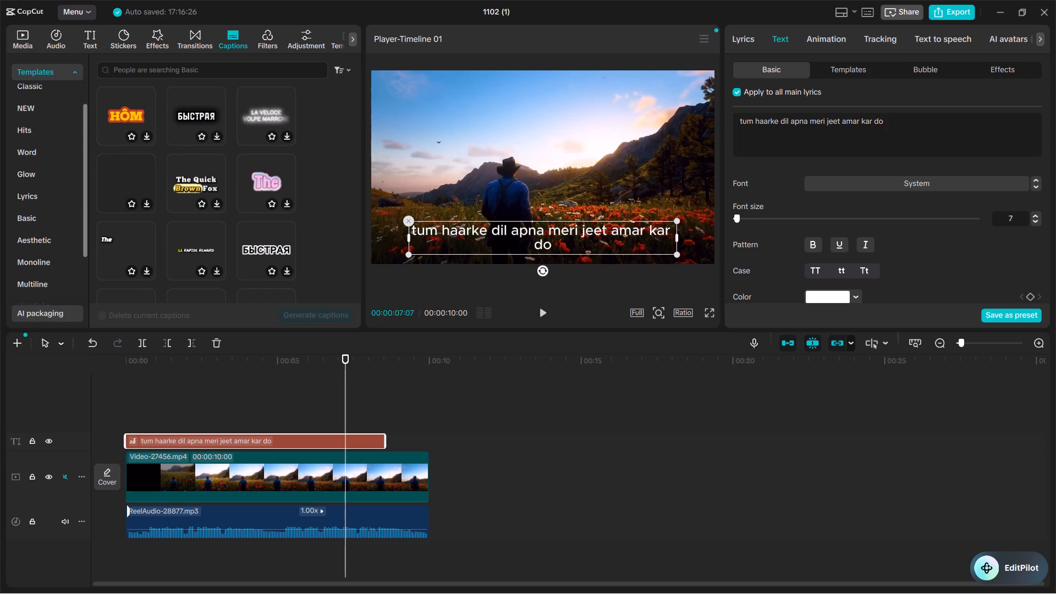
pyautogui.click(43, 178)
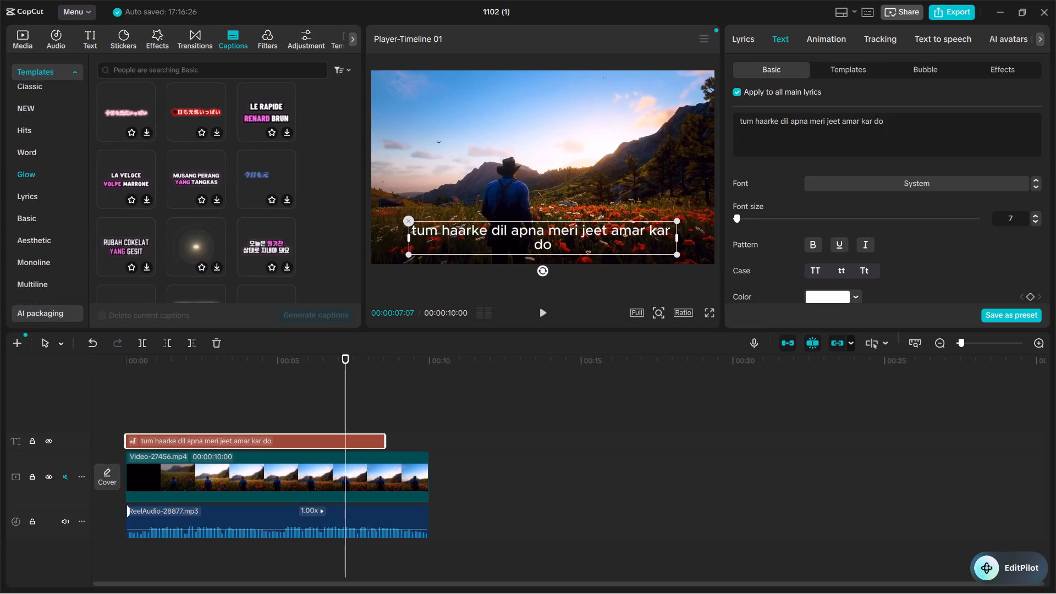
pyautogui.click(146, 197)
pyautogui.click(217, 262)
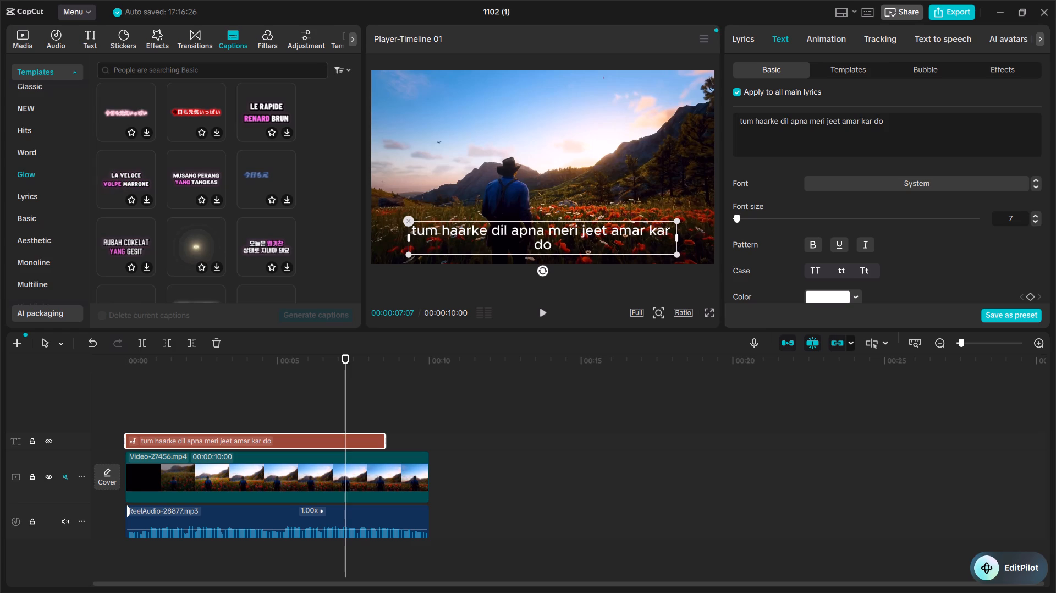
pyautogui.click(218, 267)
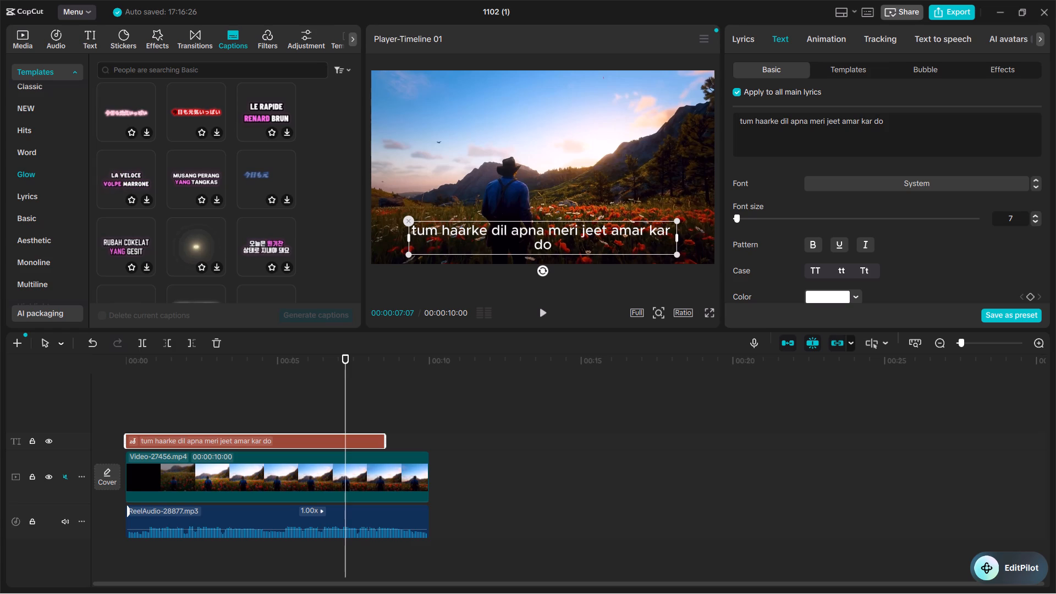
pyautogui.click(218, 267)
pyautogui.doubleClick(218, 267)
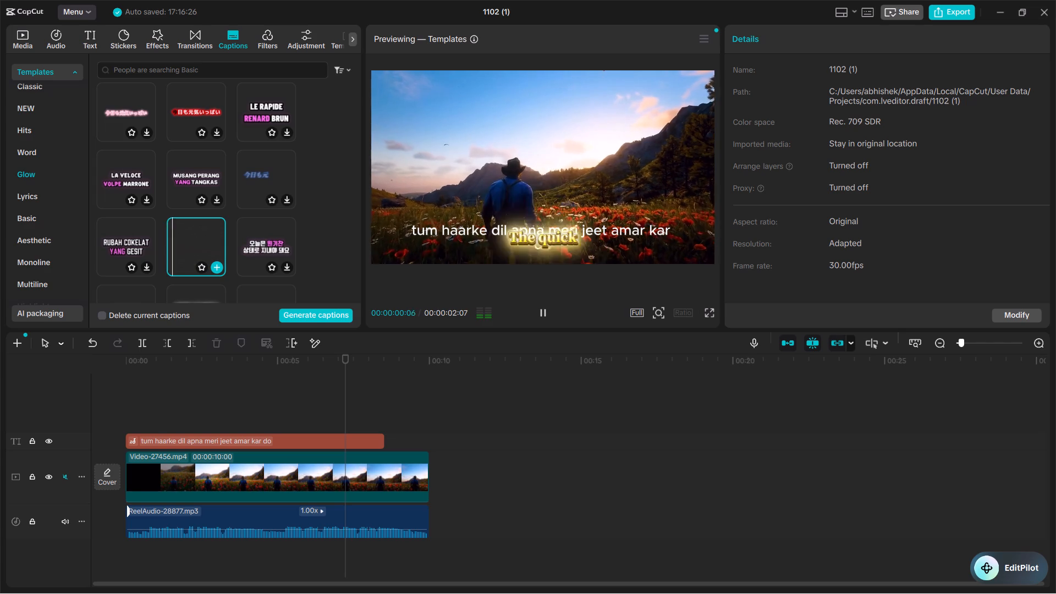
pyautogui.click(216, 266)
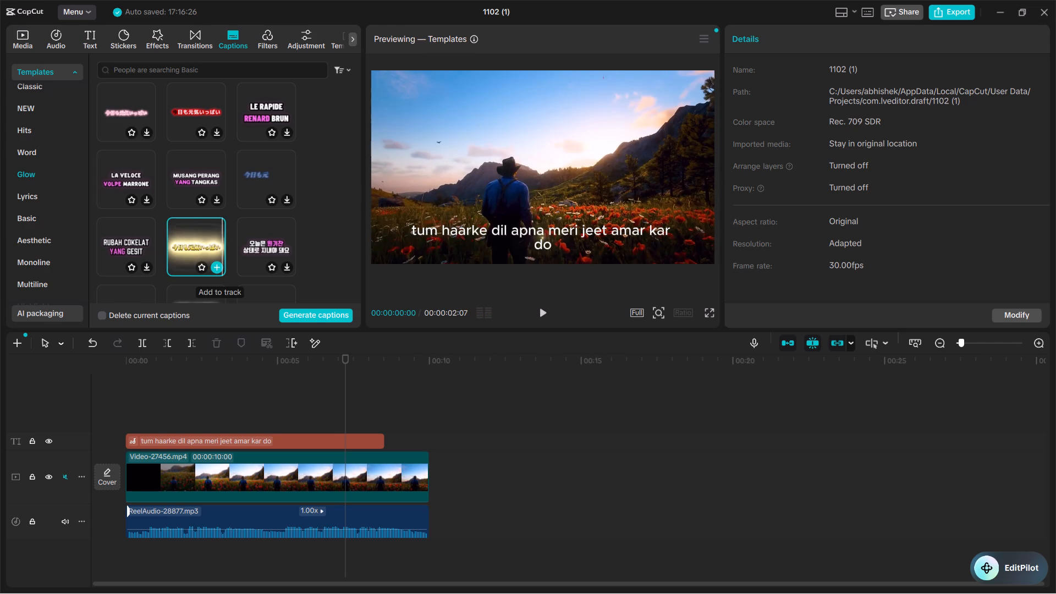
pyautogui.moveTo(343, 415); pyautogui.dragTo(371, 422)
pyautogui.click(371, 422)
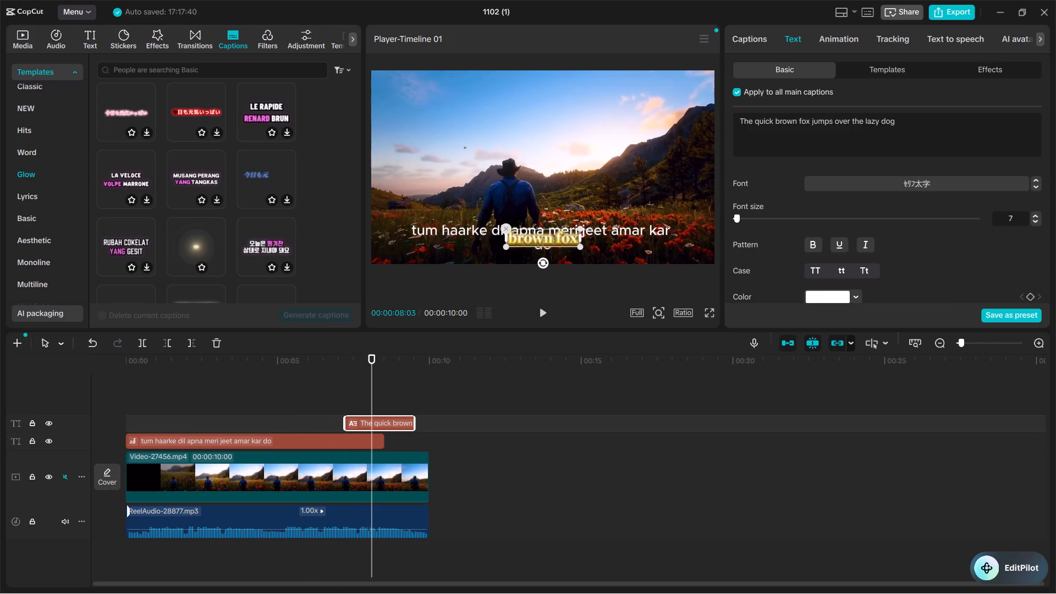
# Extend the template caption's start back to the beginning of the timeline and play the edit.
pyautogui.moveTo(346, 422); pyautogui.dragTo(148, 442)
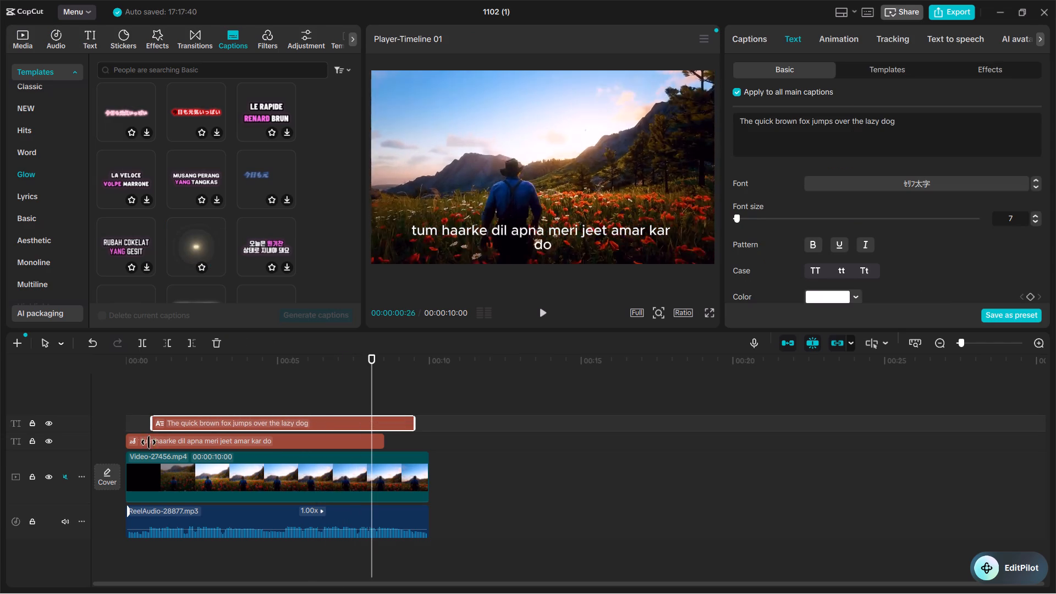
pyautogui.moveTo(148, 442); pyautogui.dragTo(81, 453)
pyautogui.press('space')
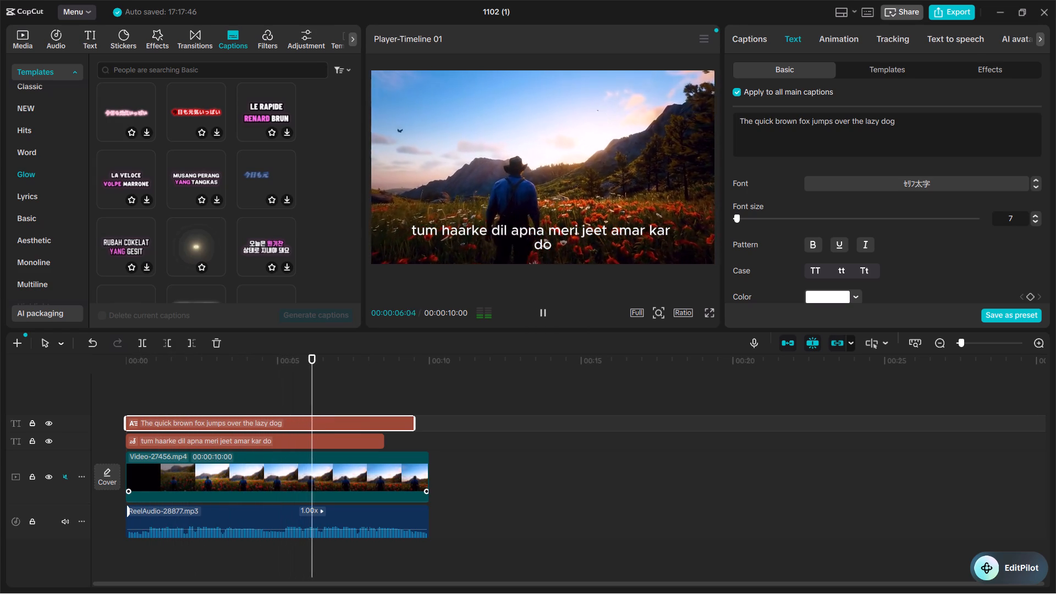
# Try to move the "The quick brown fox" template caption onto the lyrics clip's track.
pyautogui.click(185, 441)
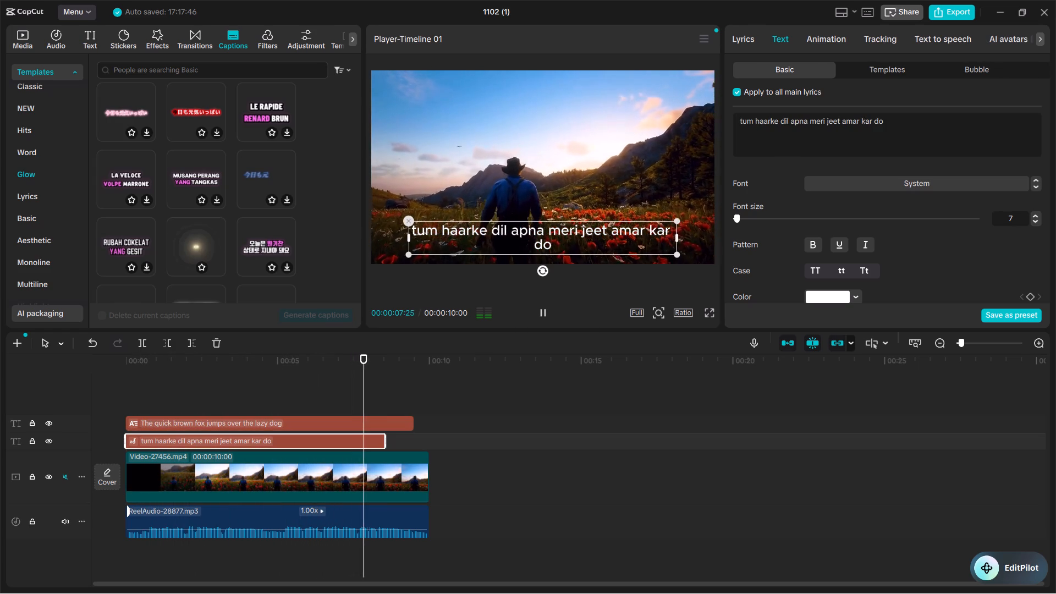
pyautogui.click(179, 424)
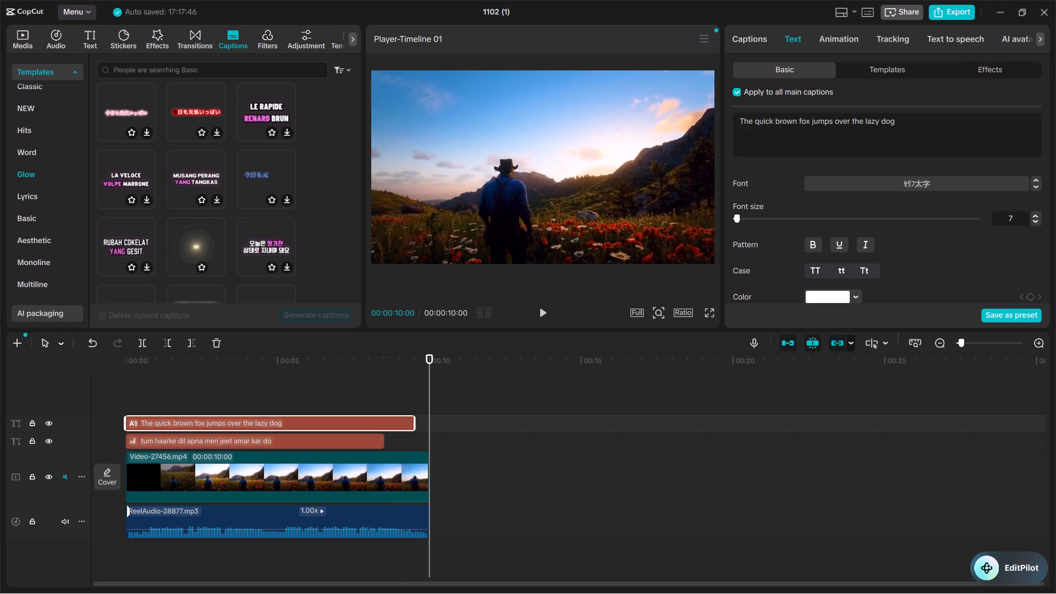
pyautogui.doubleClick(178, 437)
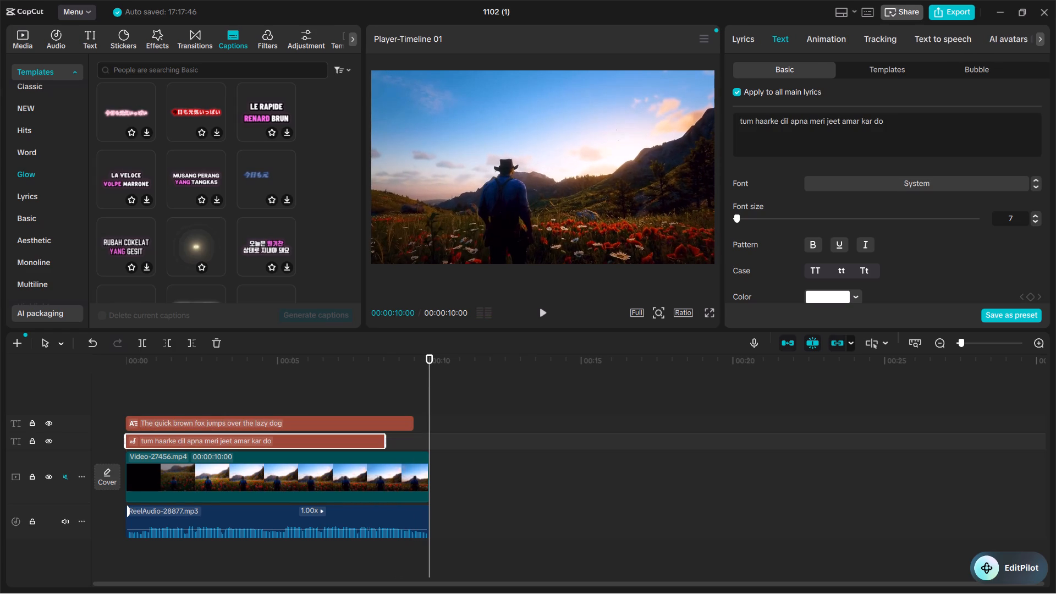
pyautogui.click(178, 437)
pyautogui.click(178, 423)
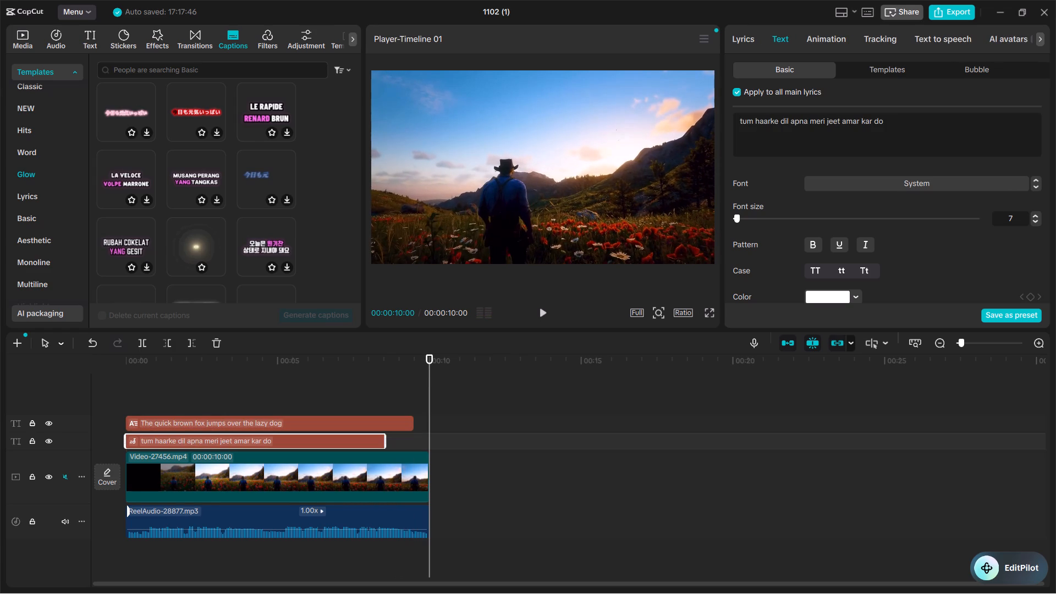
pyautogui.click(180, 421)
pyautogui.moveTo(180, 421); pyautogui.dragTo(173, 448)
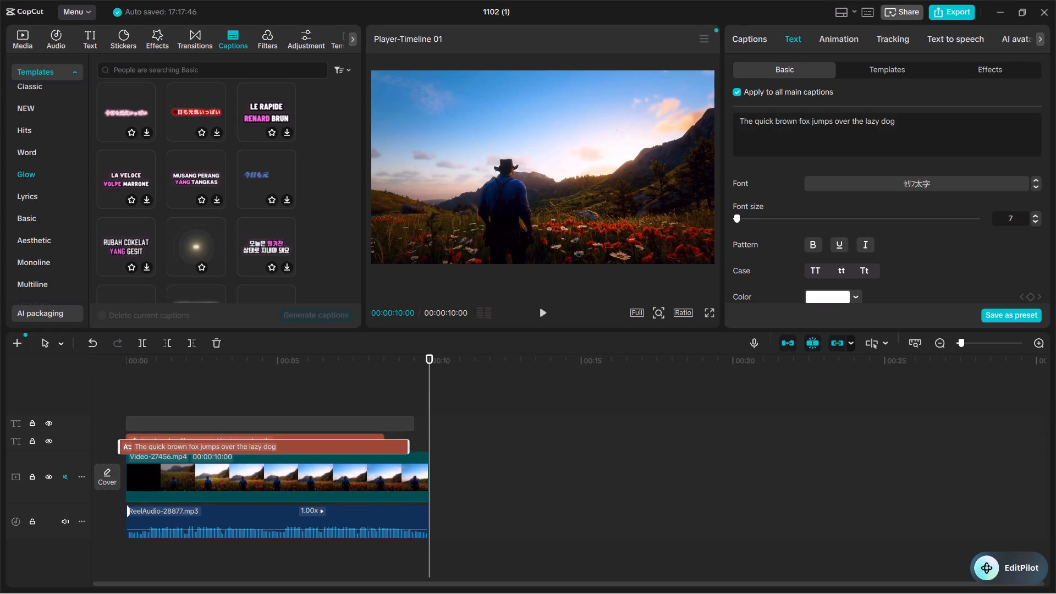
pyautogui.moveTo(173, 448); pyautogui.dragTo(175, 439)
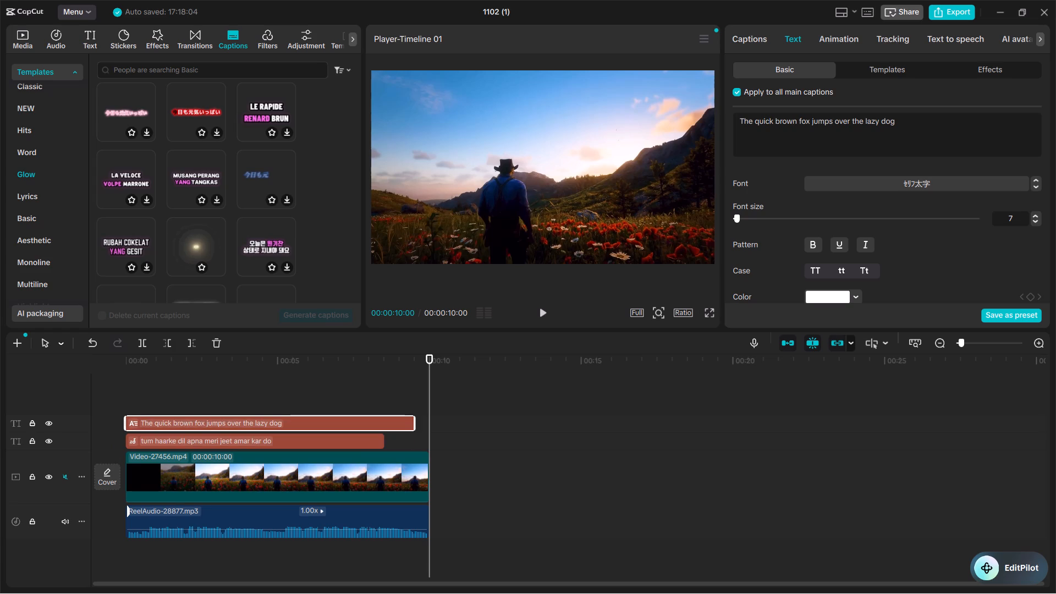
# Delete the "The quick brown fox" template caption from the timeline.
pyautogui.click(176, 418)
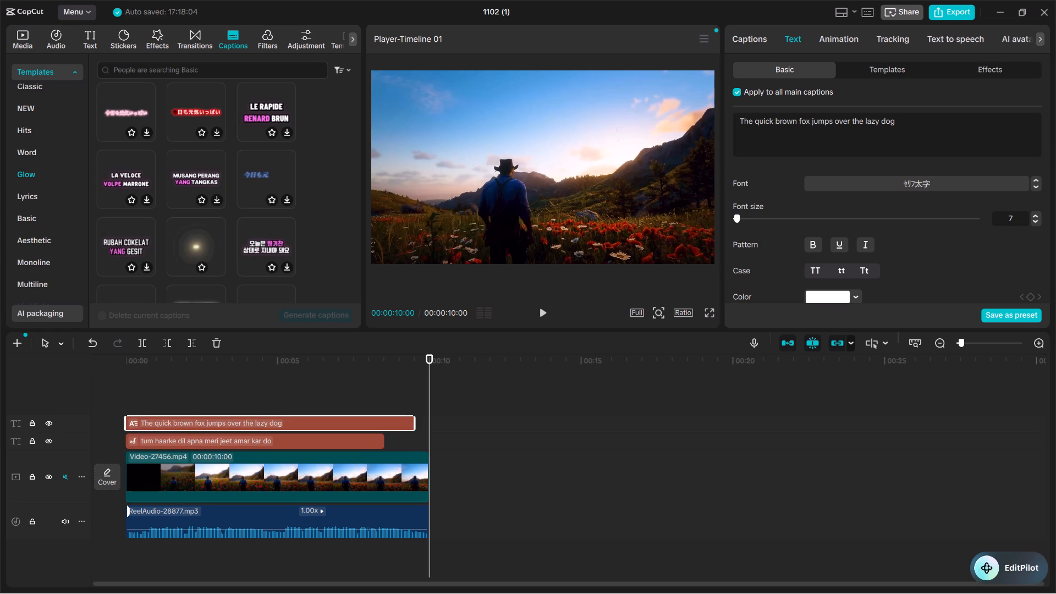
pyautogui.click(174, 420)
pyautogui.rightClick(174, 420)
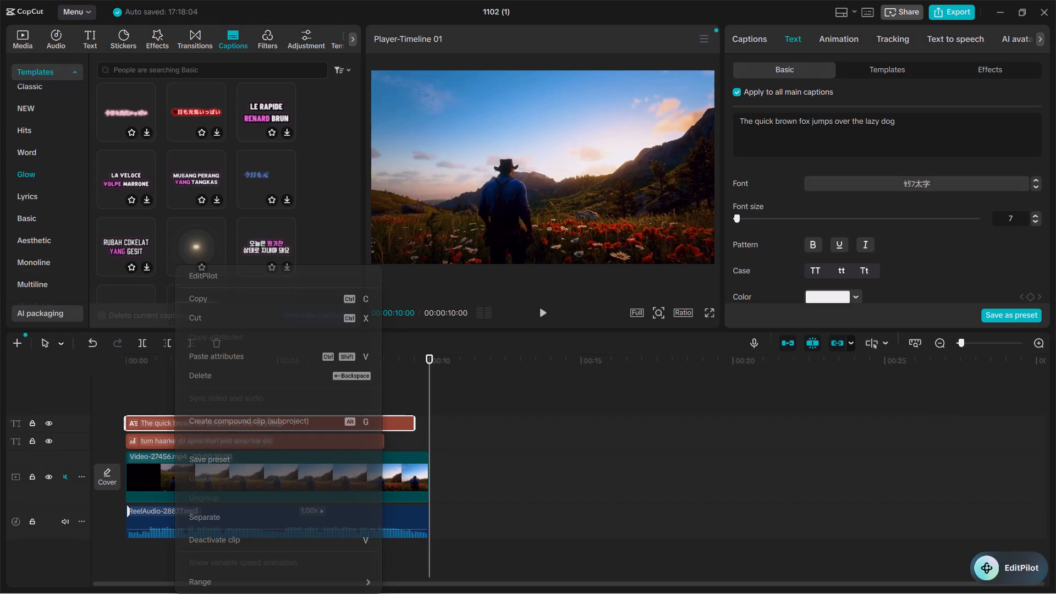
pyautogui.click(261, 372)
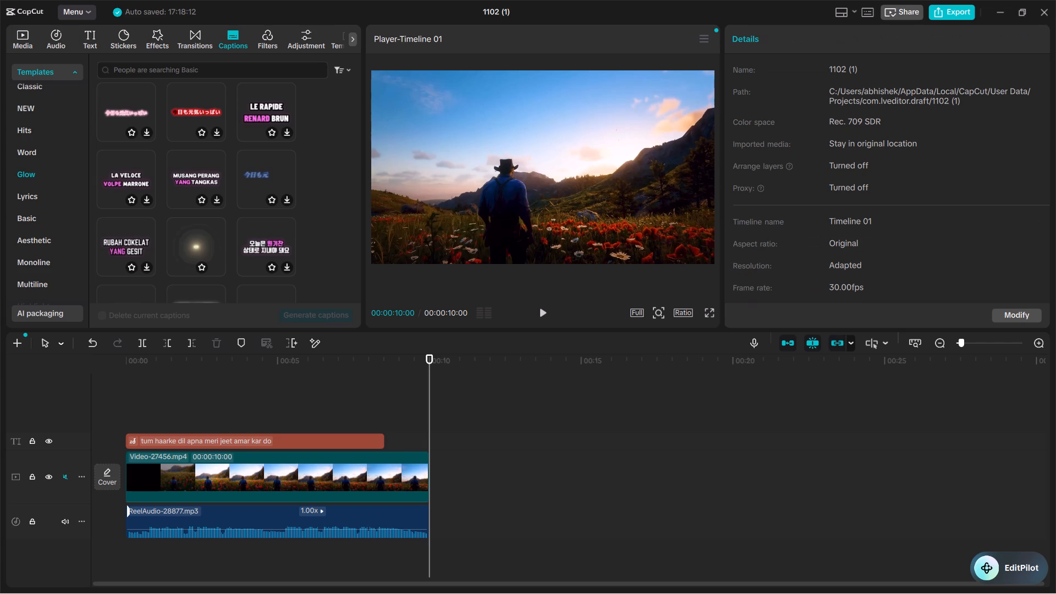
# Select the lyrics clip and play the opening second of the edit to check the lyrics.
pyautogui.click(243, 437)
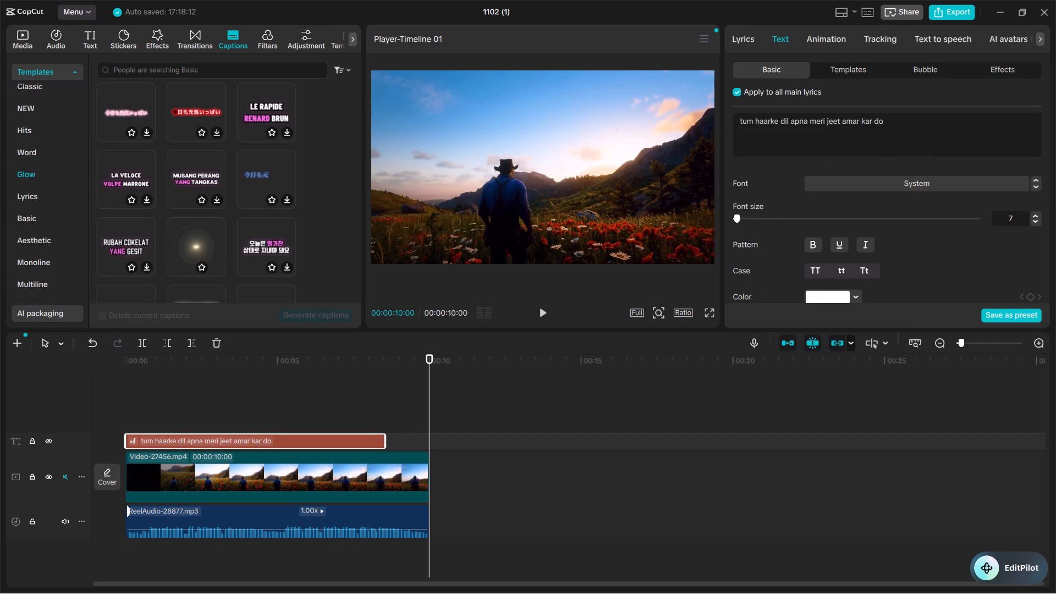
pyautogui.press('space')
pyautogui.press('space')
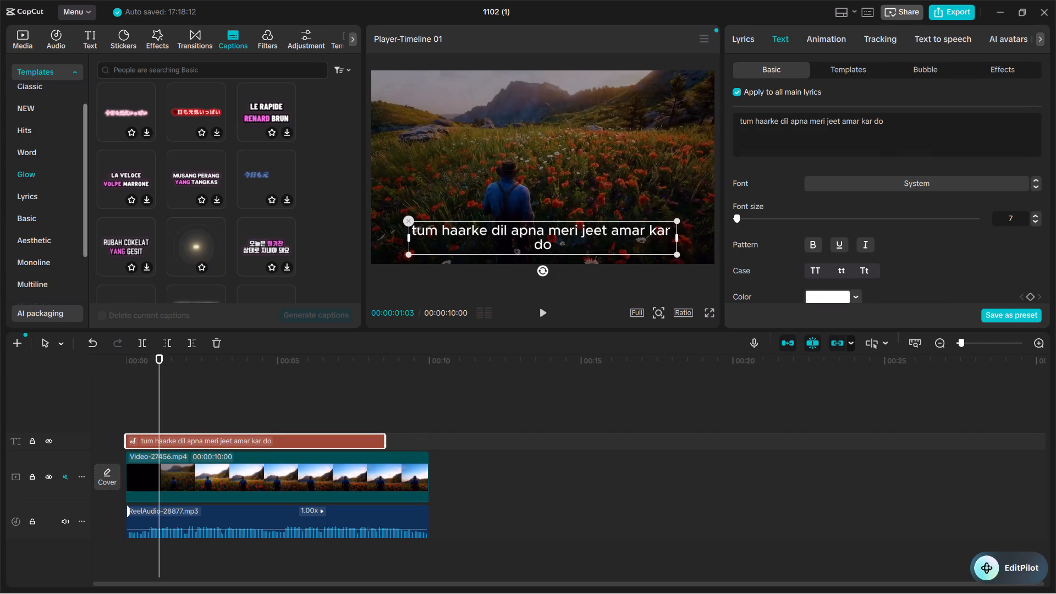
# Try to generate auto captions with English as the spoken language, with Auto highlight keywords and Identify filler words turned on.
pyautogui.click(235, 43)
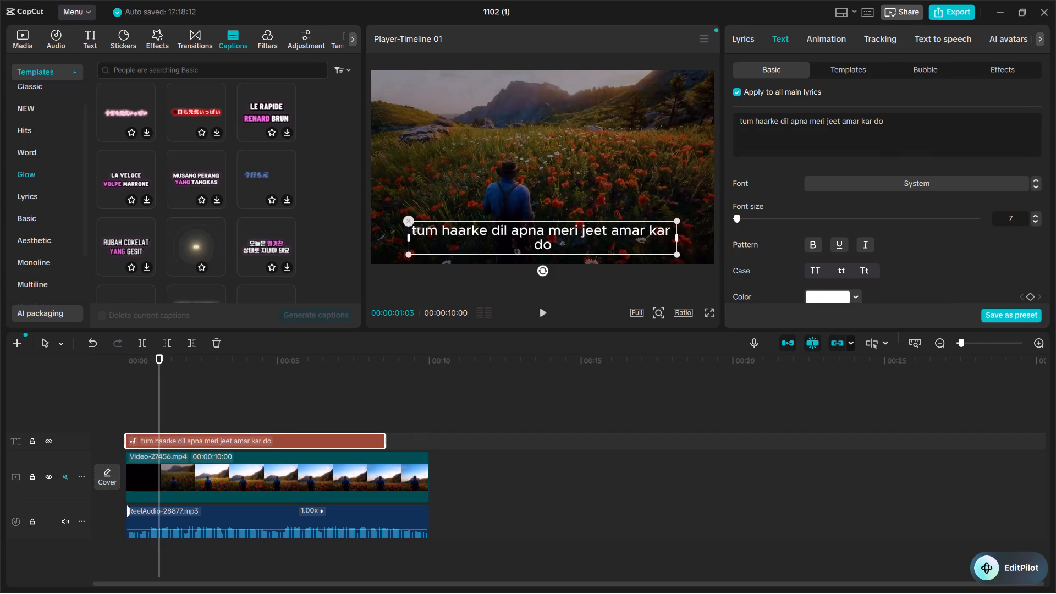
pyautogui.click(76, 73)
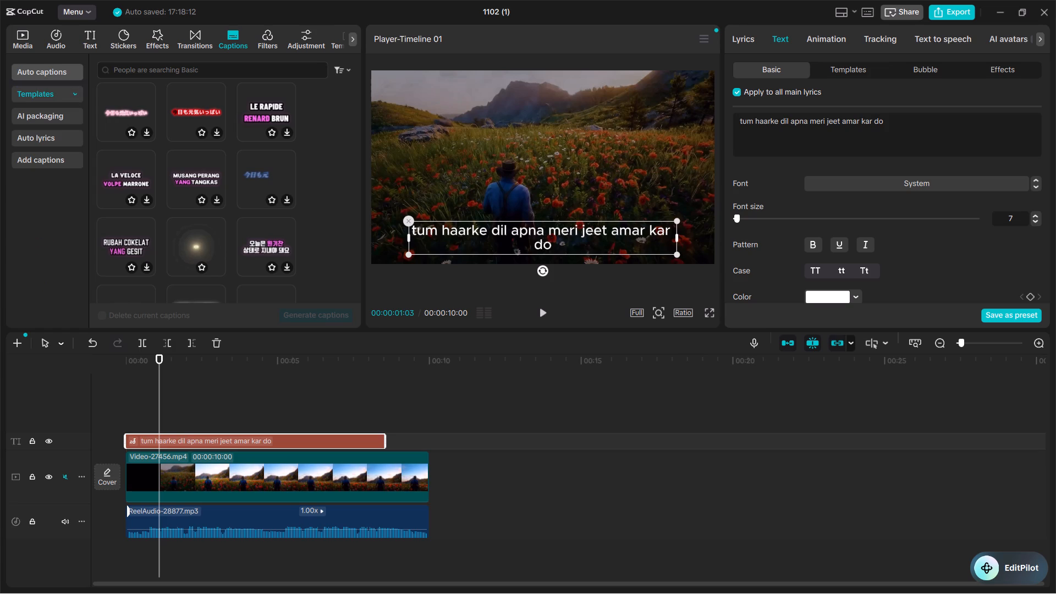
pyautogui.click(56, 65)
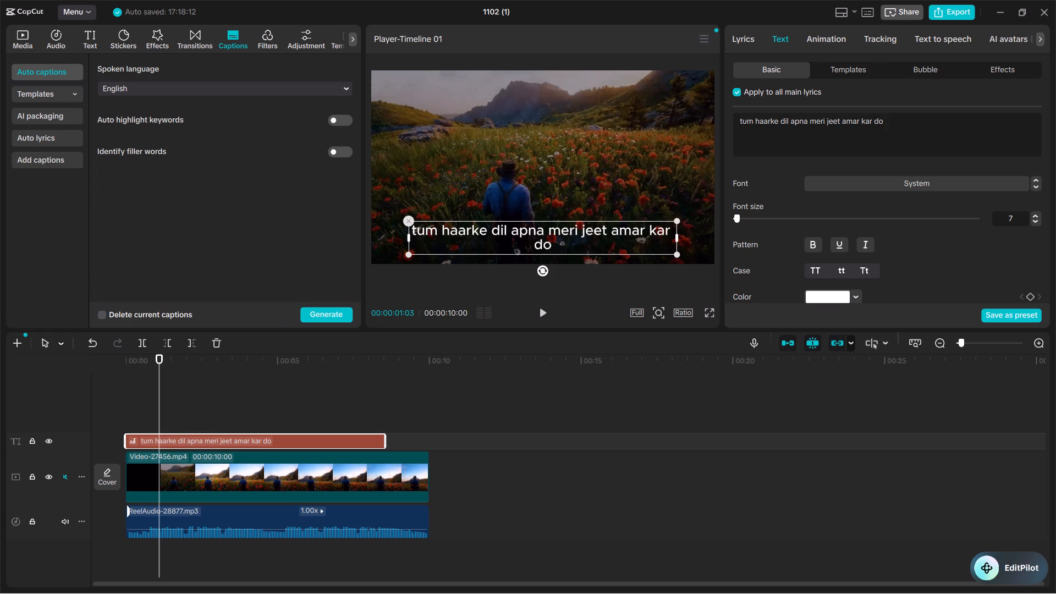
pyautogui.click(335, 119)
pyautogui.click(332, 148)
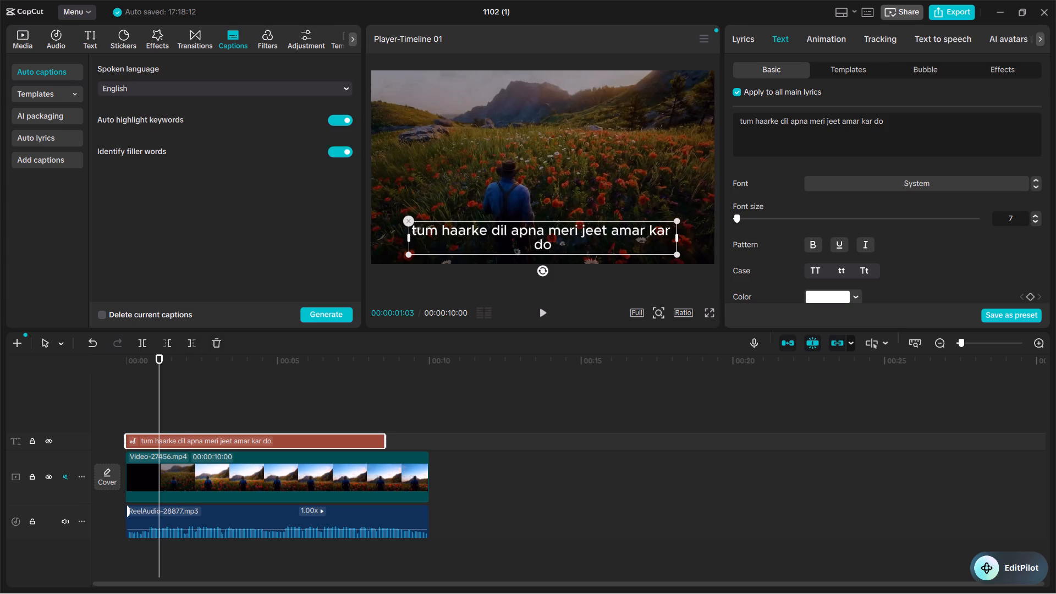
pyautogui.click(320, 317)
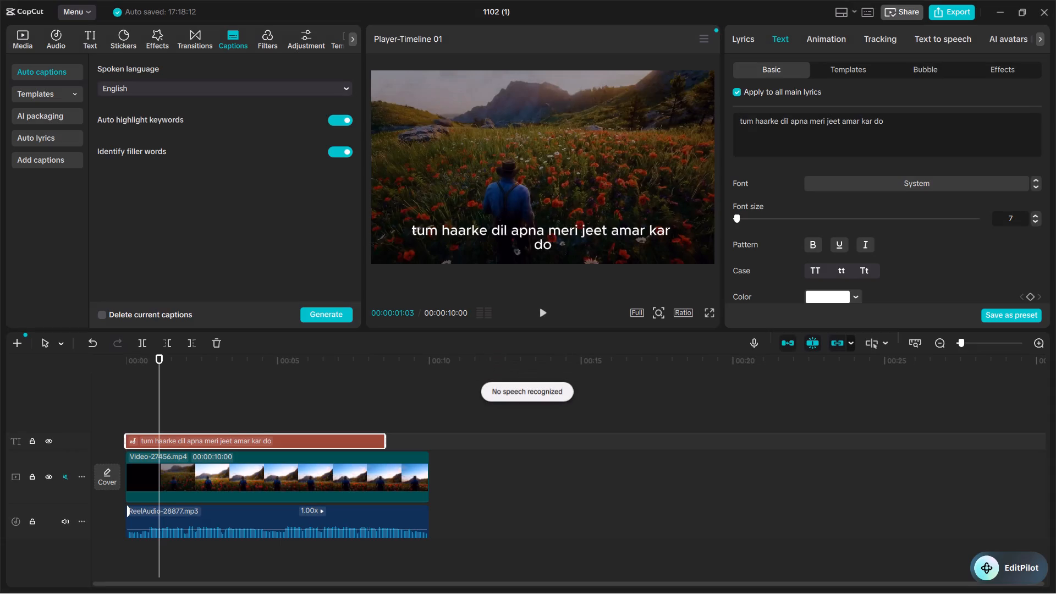
# Play the edit from about one second to six seconds to check the lyrics against the video.
pyautogui.press('space')
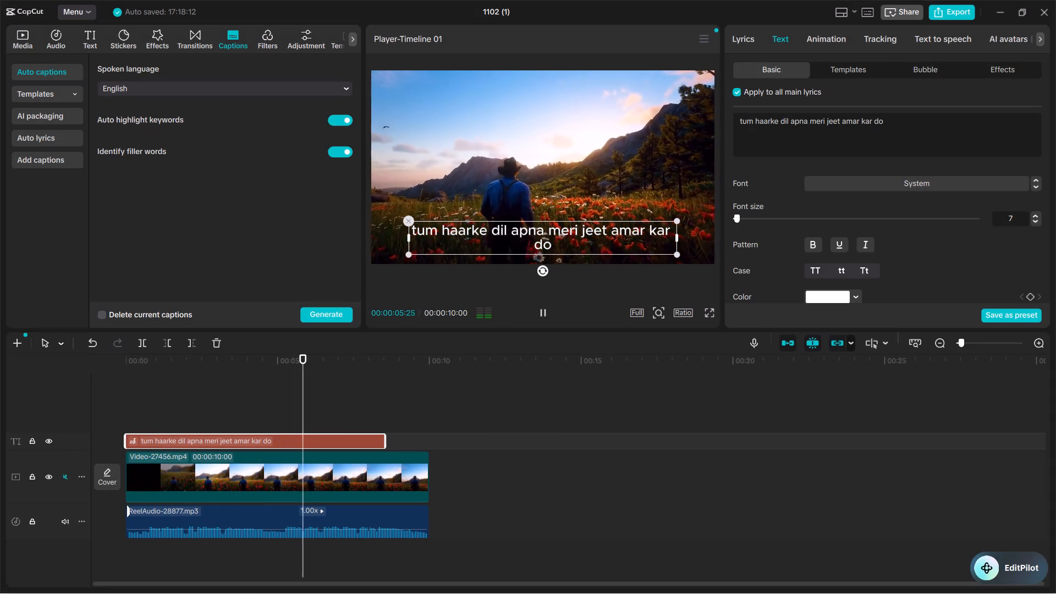
pyautogui.press('space')
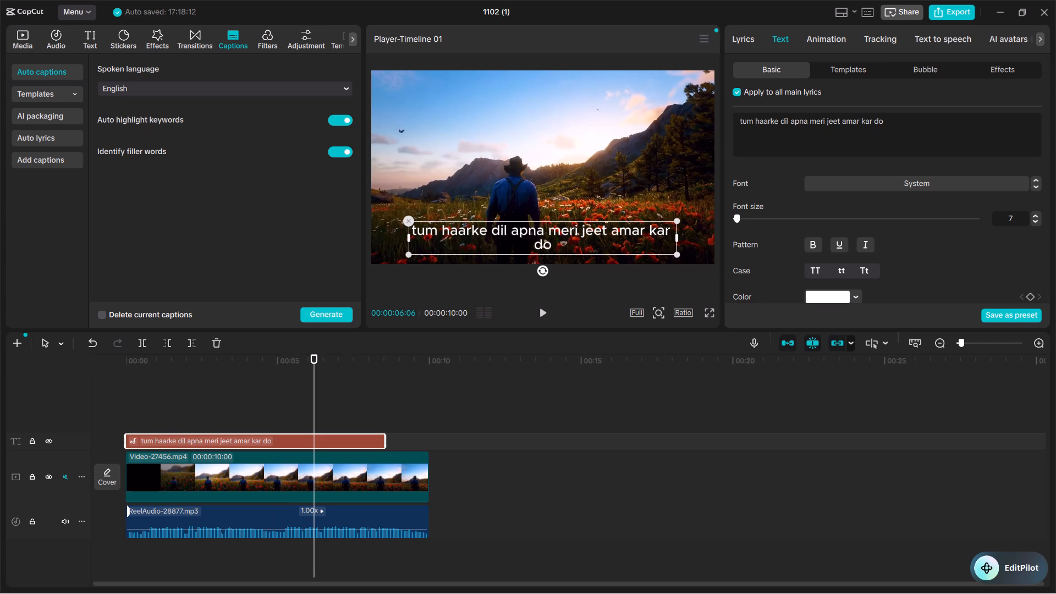
# Review the language choices for Auto lyrics and keep Hindi selected.
pyautogui.click(39, 141)
pyautogui.click(135, 93)
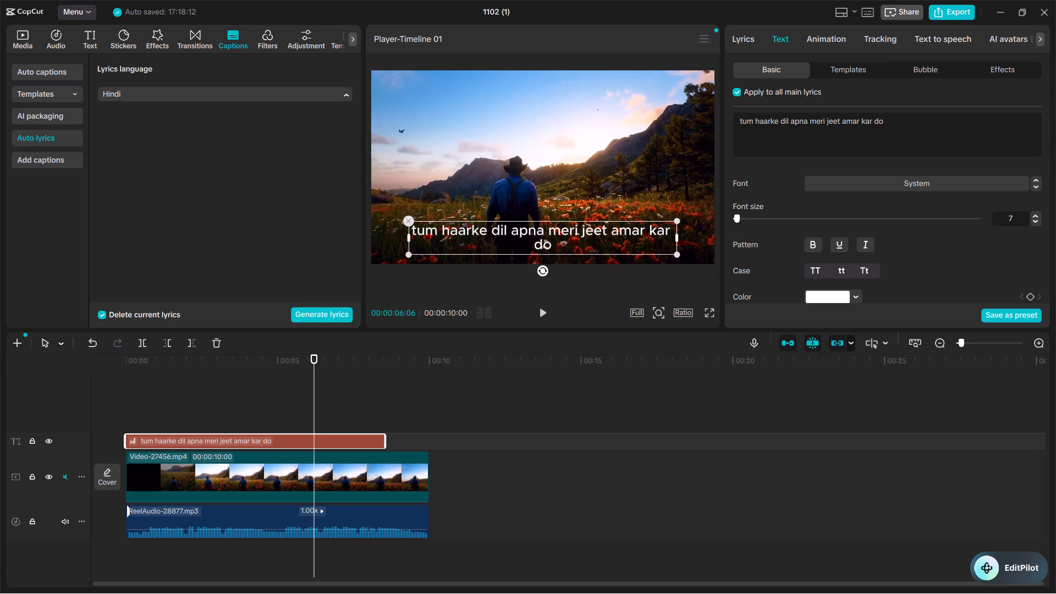
pyautogui.scroll(-5, 161, 184)
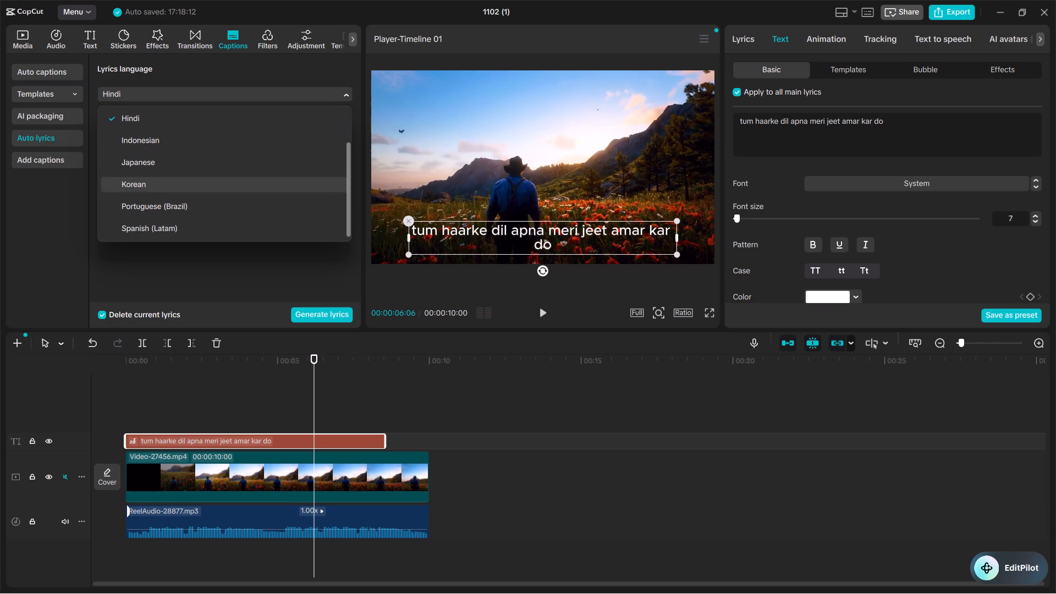
pyautogui.scroll(-3, 161, 184)
pyautogui.scroll(5, 161, 184)
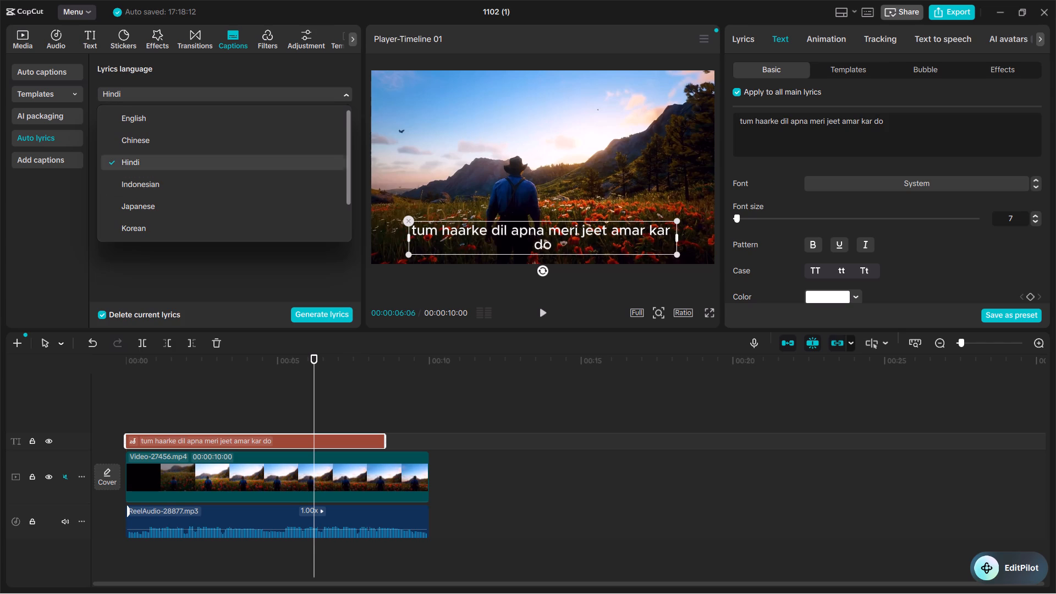
pyautogui.click(164, 157)
# Open the Add captions options for importing a caption file.
pyautogui.click(43, 158)
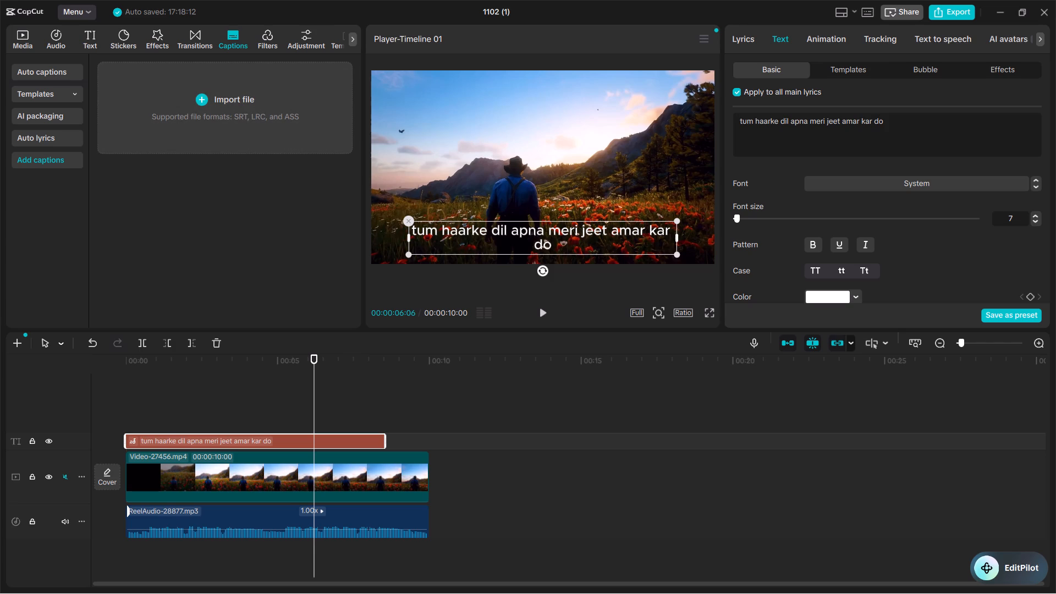
# Switch to Google Chrome and search the web for "hindi captions file for capcut".
pyautogui.click(999, 11)
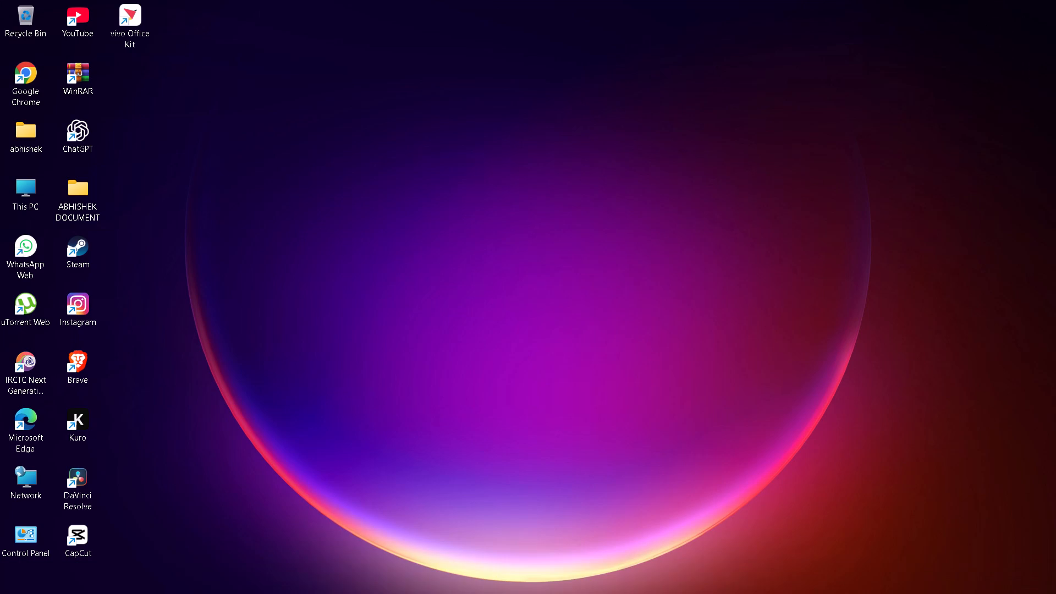
pyautogui.doubleClick(29, 74)
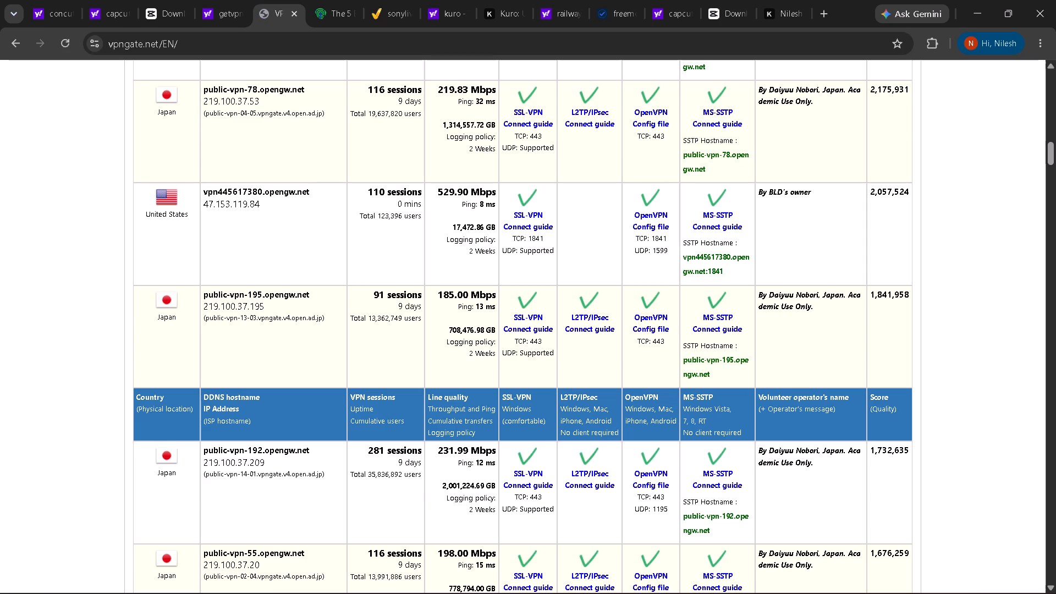
pyautogui.click(380, 47)
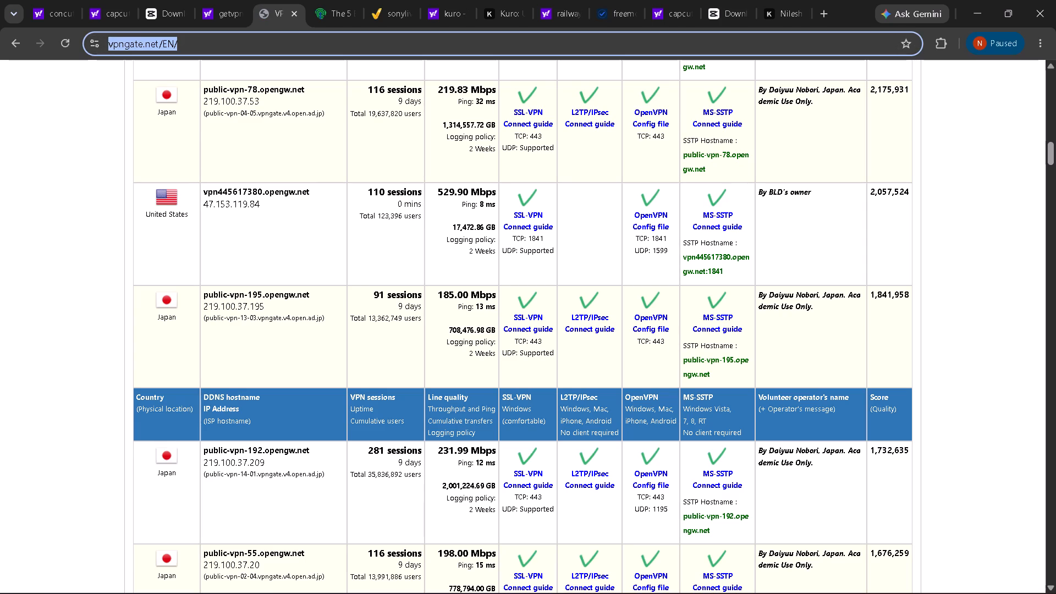
pyautogui.press('BackSpace')
pyautogui.write('hindi')
pyautogui.press('space')
pyautogui.write('captions')
pyautogui.press('space')
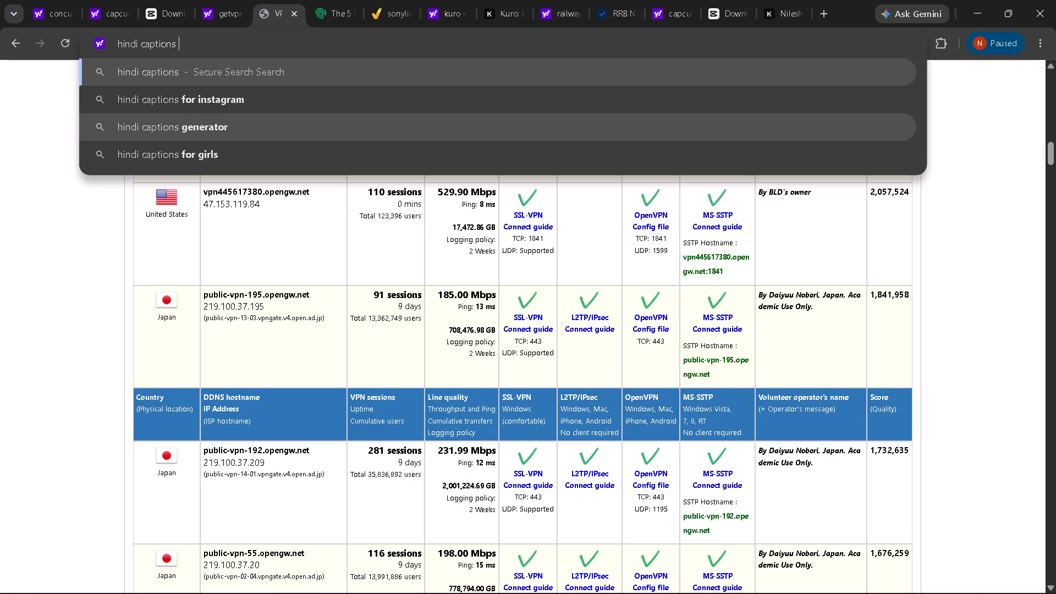
pyautogui.write('file')
pyautogui.press('space')
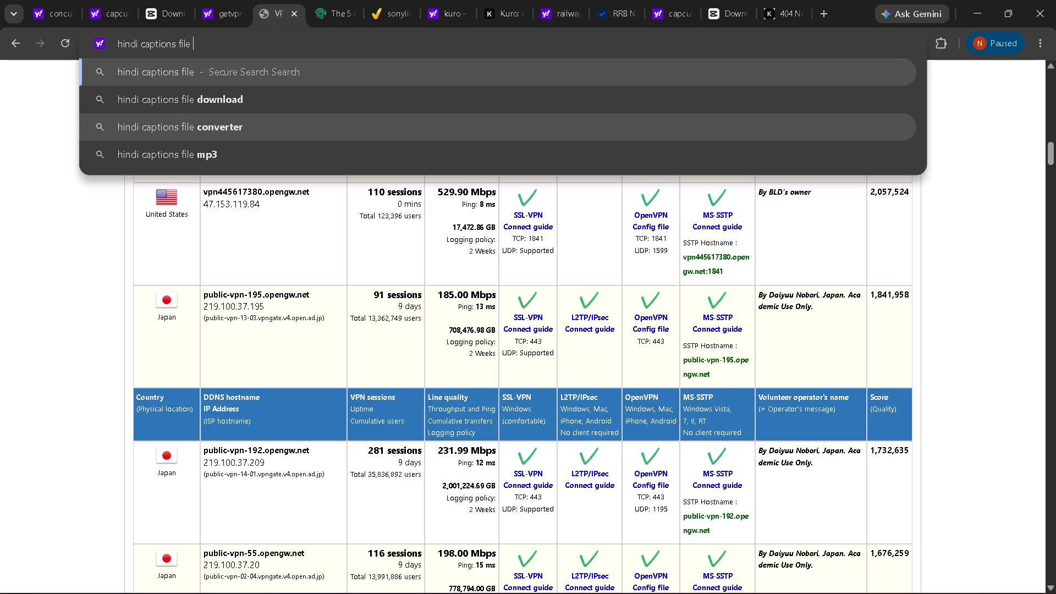
pyautogui.write('for capcut')
pyautogui.press('Return')
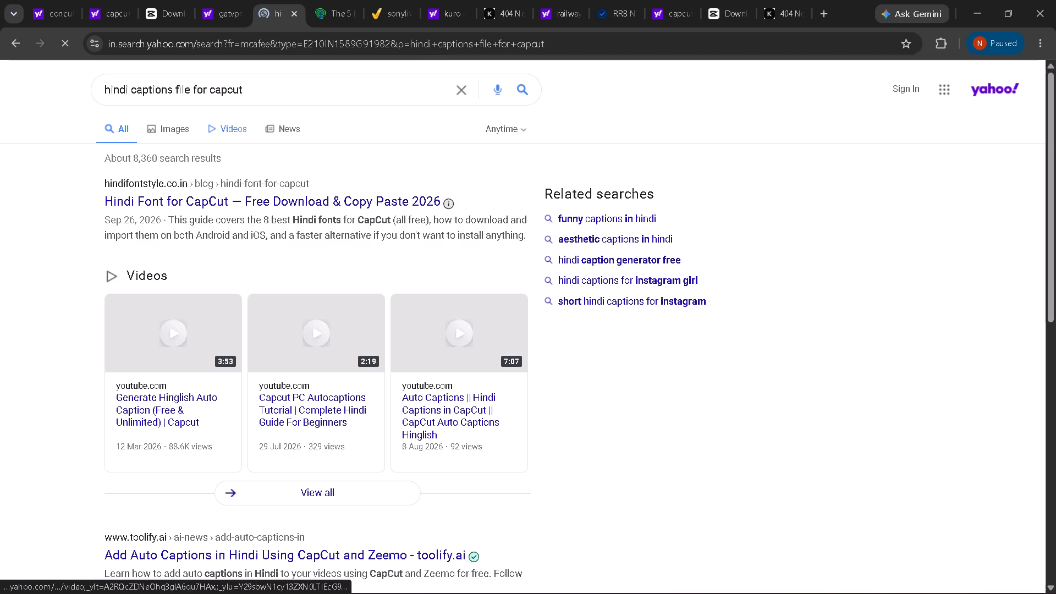
# Open the hindifontstyle.co.in guide on Hindi fonts for CapCut and read its no-download shortcut section.
pyautogui.click(339, 200)
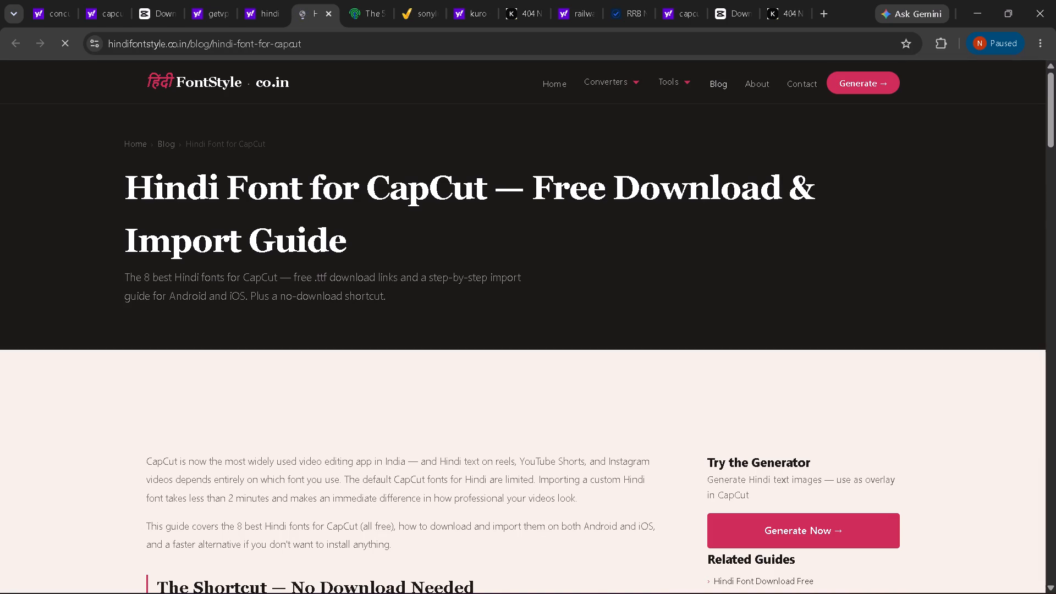
pyautogui.scroll(-5, 347, 302)
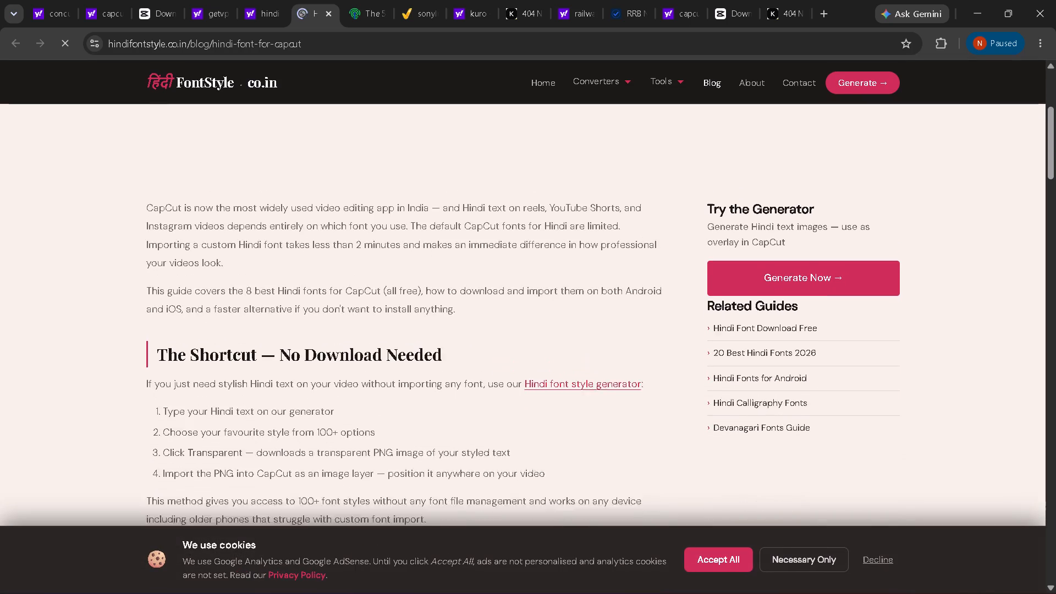
pyautogui.scroll(-2, 347, 302)
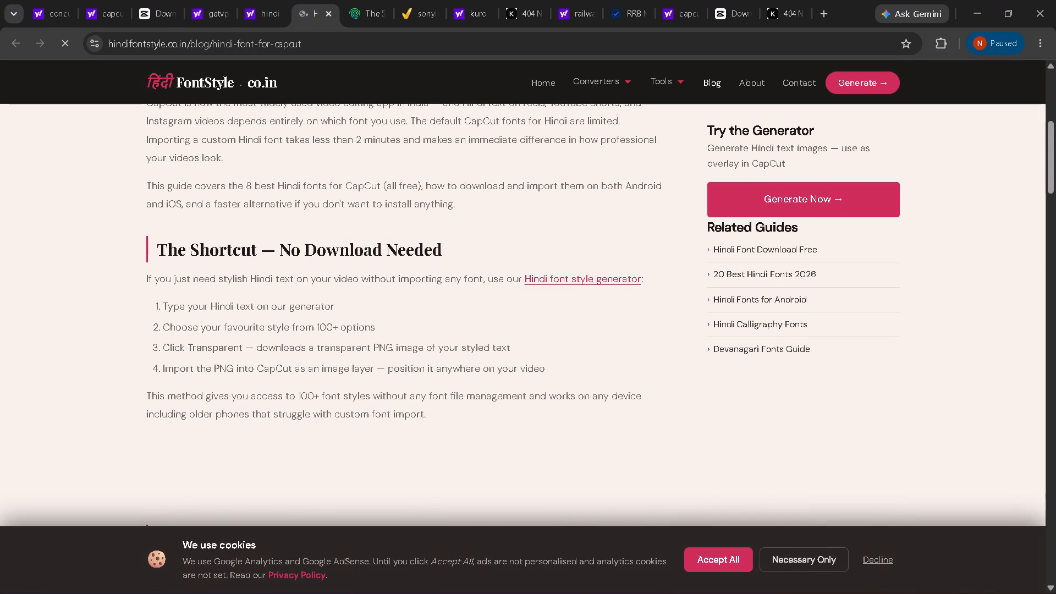
# Open the guide's Hindi font style generator and examine the first page of font styles.
pyautogui.click(560, 277)
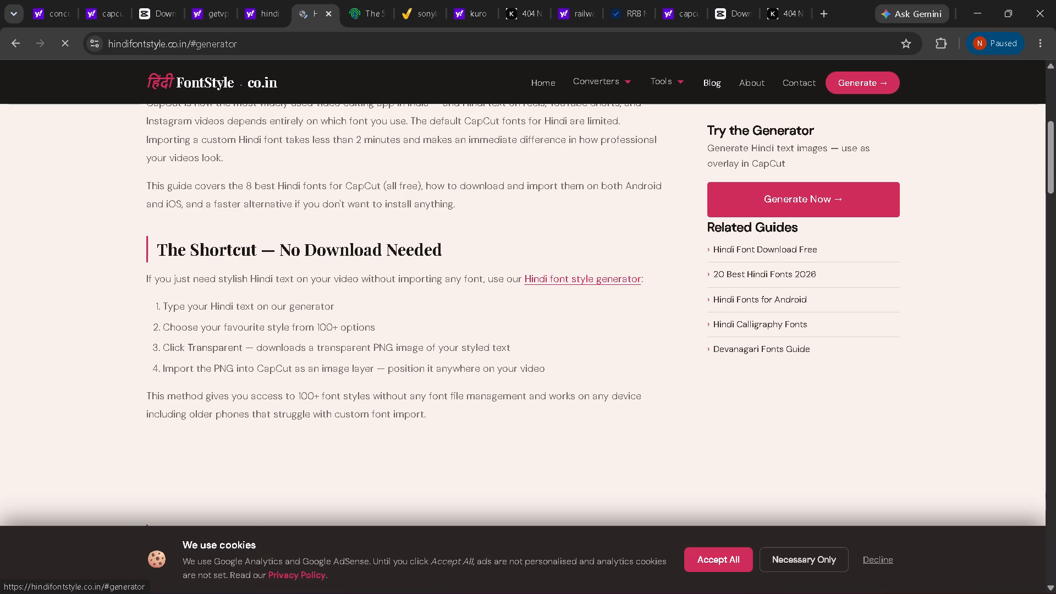
pyautogui.scroll(-1, 306, 400)
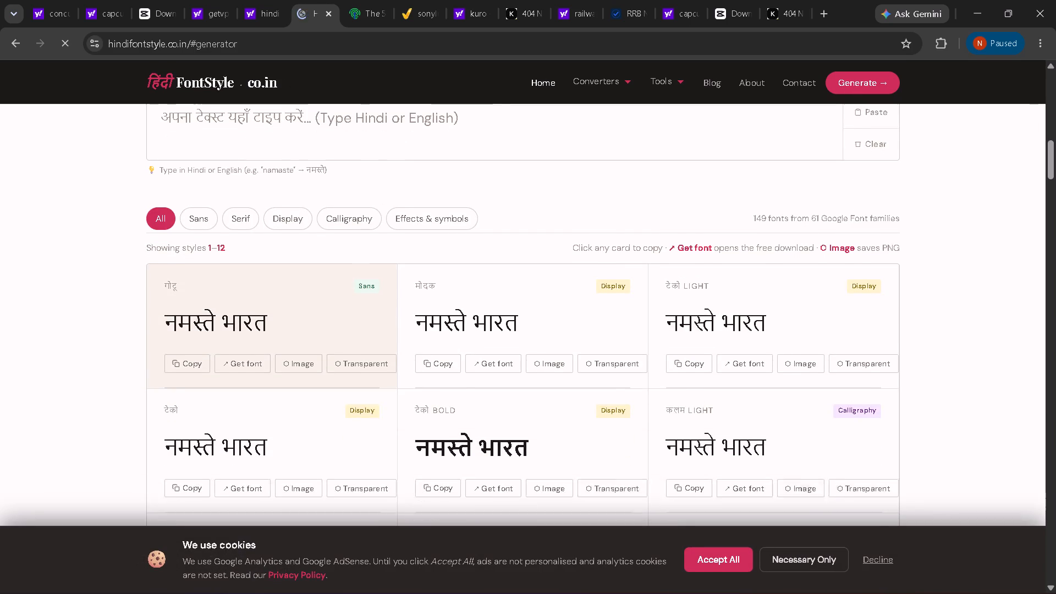
pyautogui.scroll(-1, 306, 400)
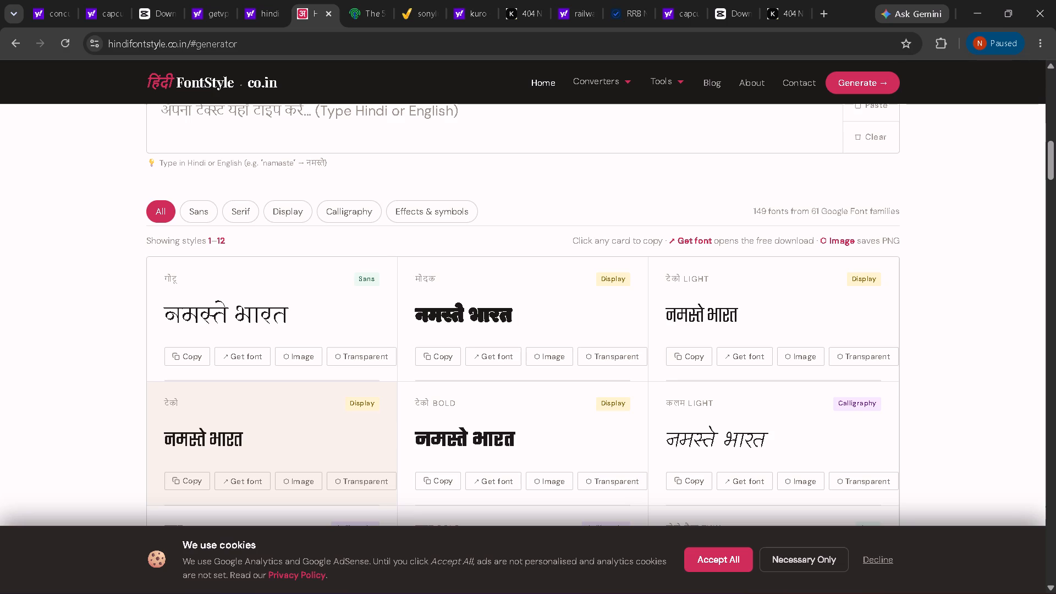
pyautogui.scroll(-3, 306, 400)
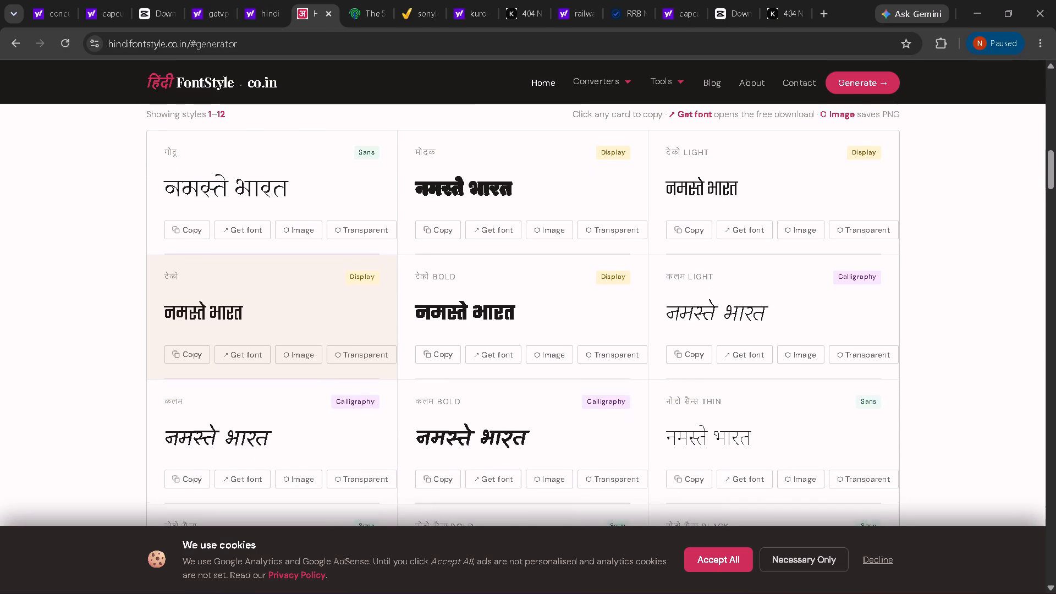
pyautogui.scroll(-2, 306, 400)
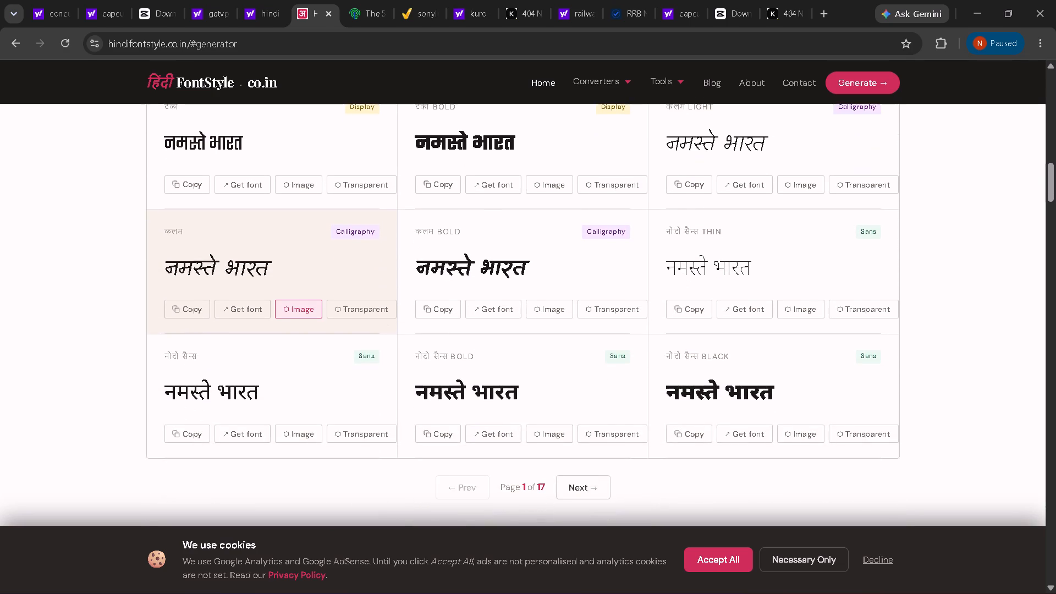
pyautogui.scroll(2, 306, 400)
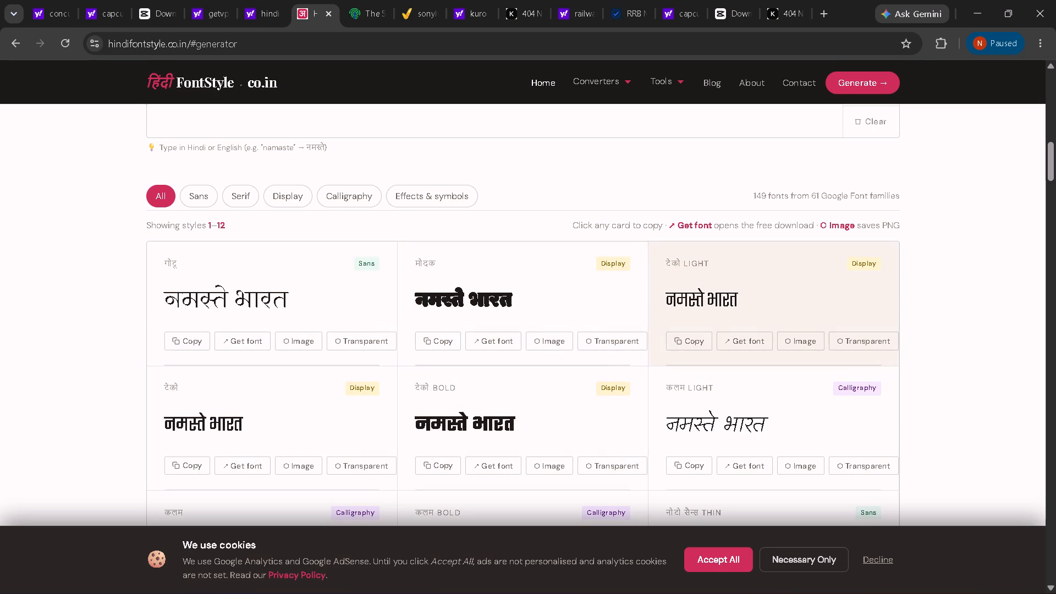
pyautogui.scroll(-3, 577, 427)
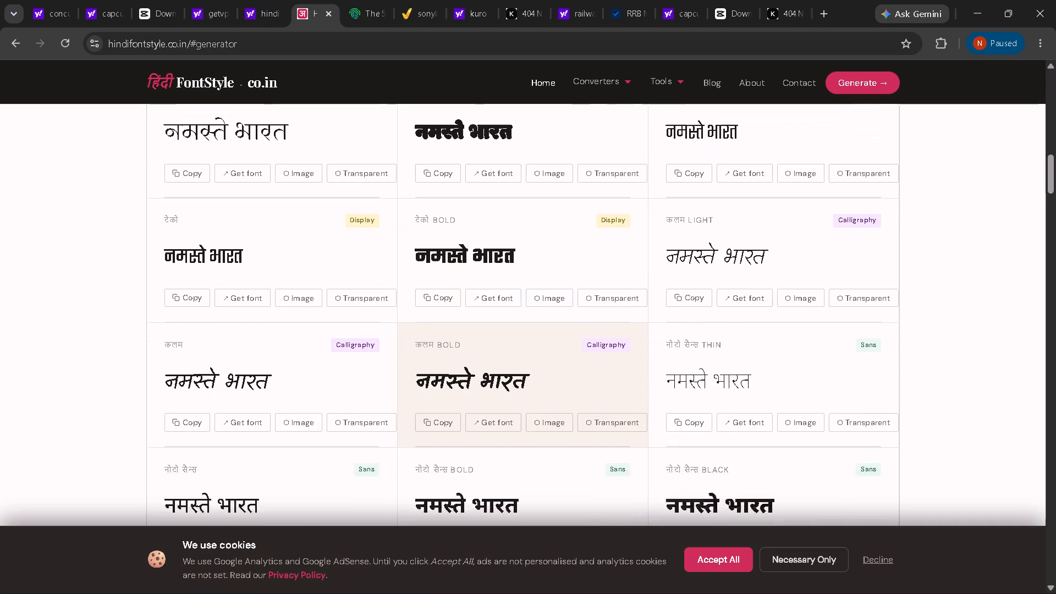
pyautogui.scroll(-2, 577, 427)
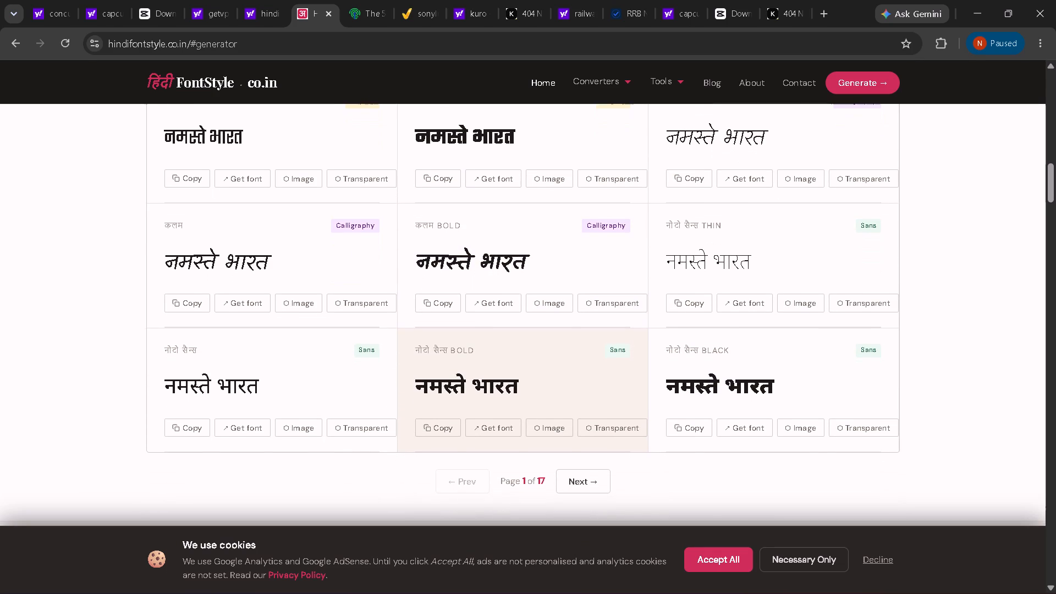
# Browse pages 2 and 3 of the Hindi font styles for a suitable lettering style.
pyautogui.click(574, 479)
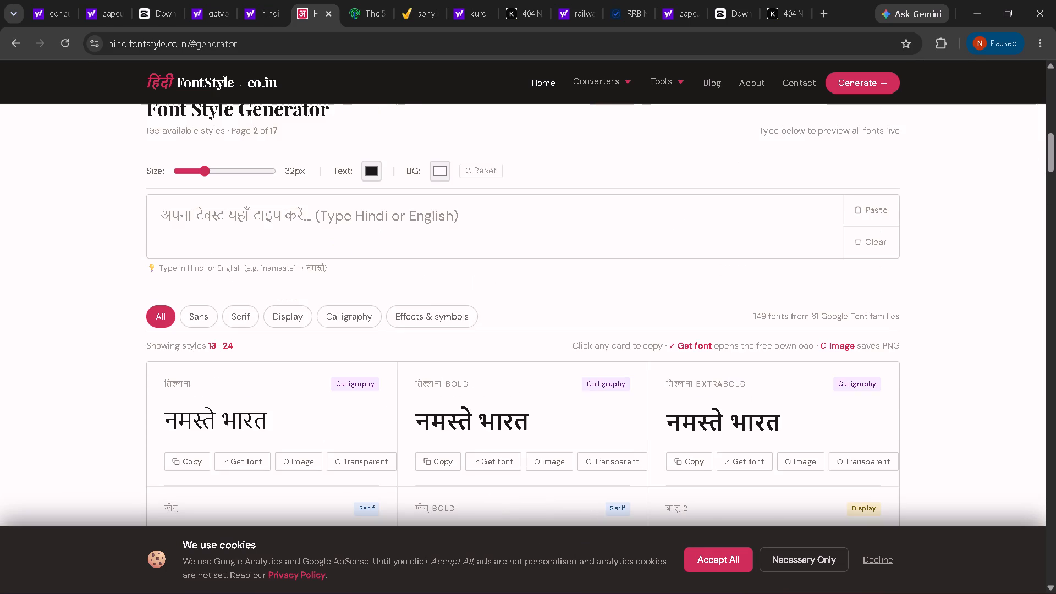
pyautogui.scroll(-2, 574, 479)
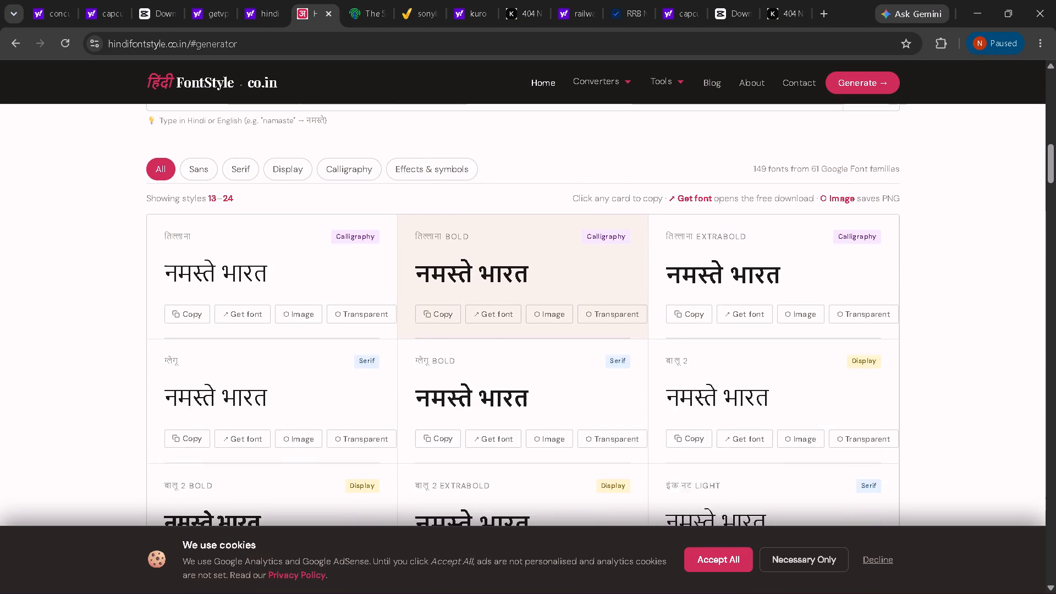
pyautogui.scroll(-5, 574, 479)
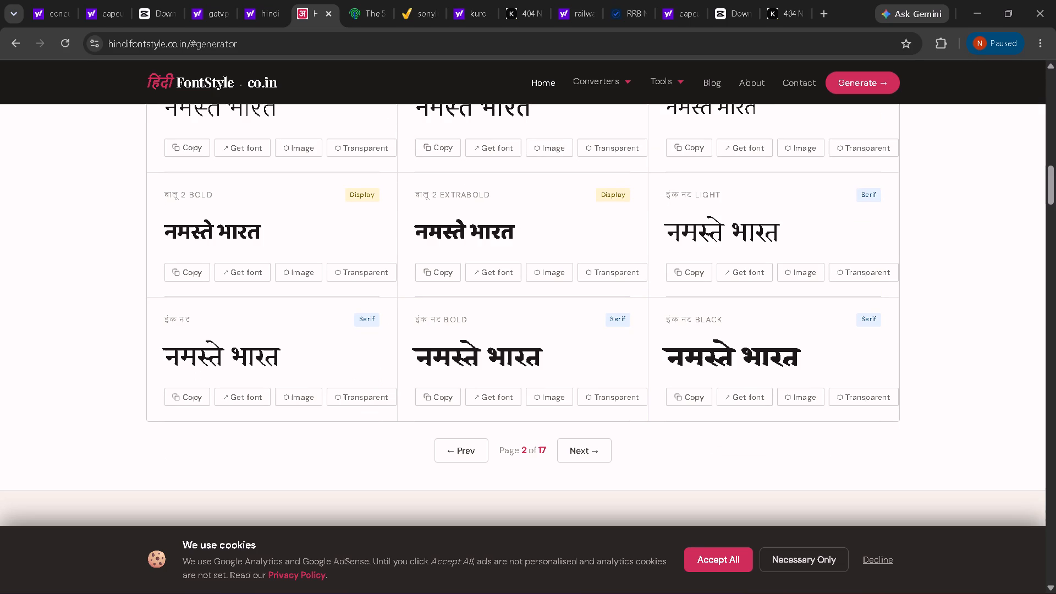
pyautogui.click(585, 453)
pyautogui.scroll(-1, 480, 449)
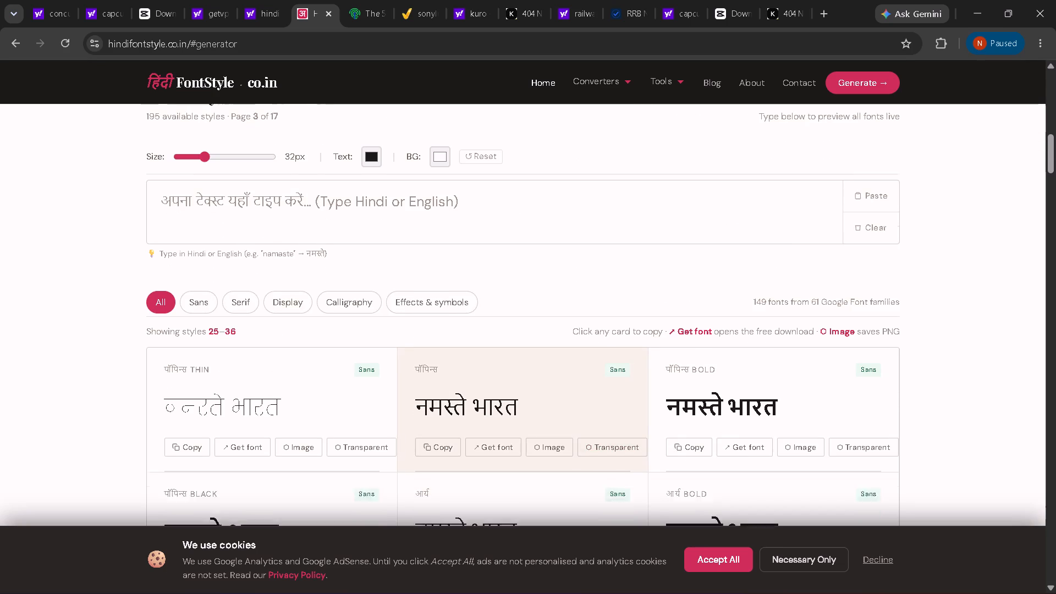
pyautogui.scroll(-2, 480, 449)
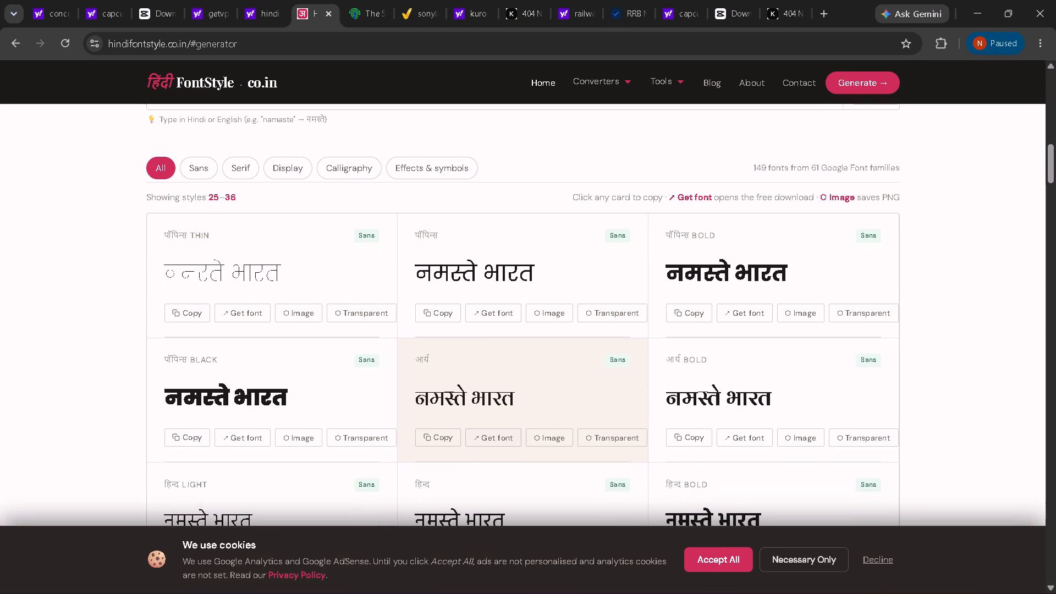
pyautogui.scroll(-4, 480, 449)
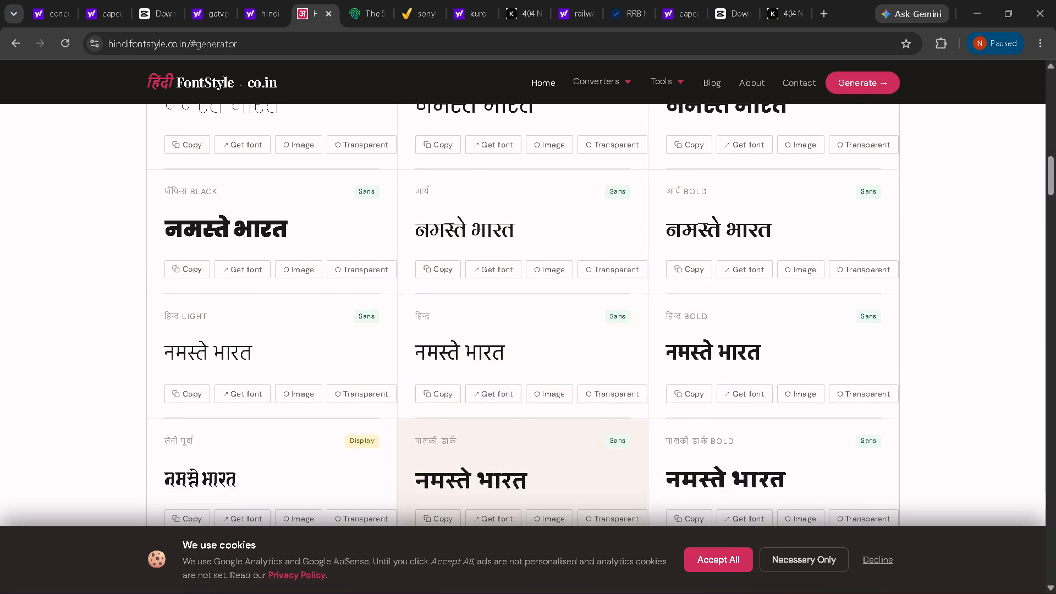
pyautogui.scroll(-3, 480, 449)
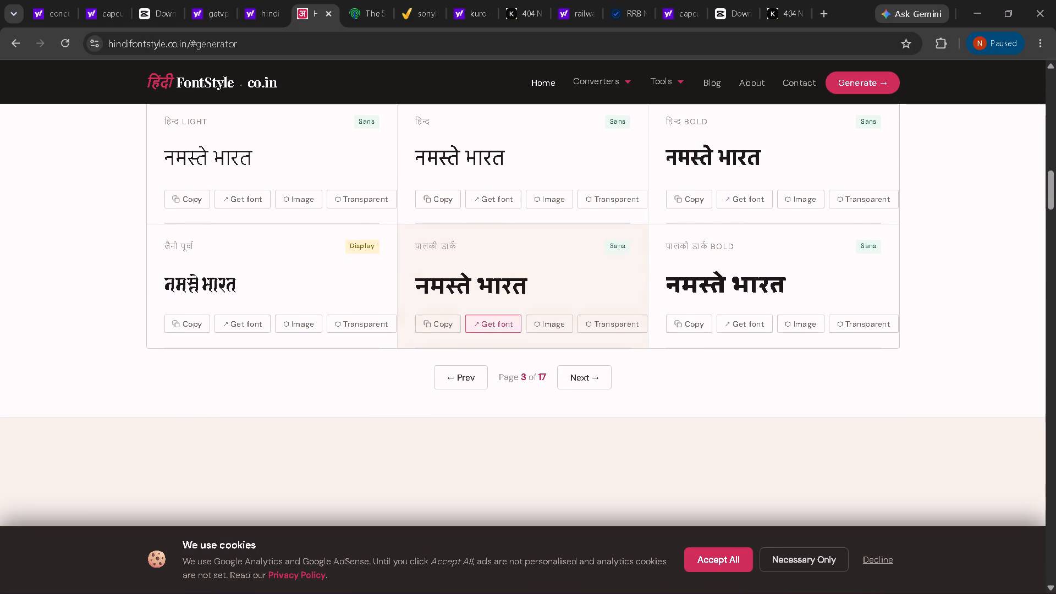
# Go to page 4 of the font styles and open the font download page for कर्मा Bold.
pyautogui.click(573, 373)
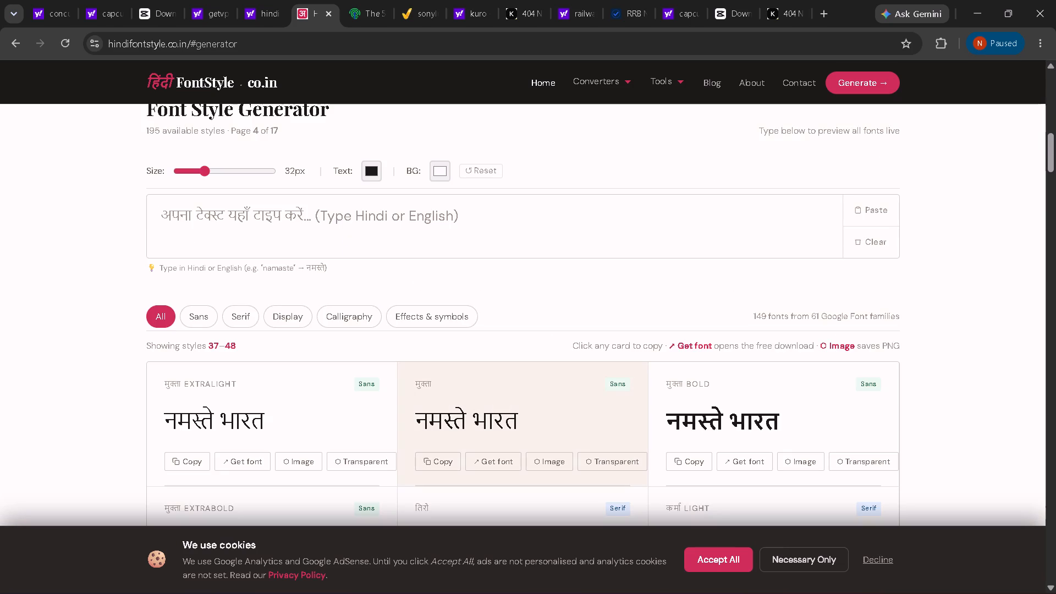
pyautogui.scroll(-2, 573, 373)
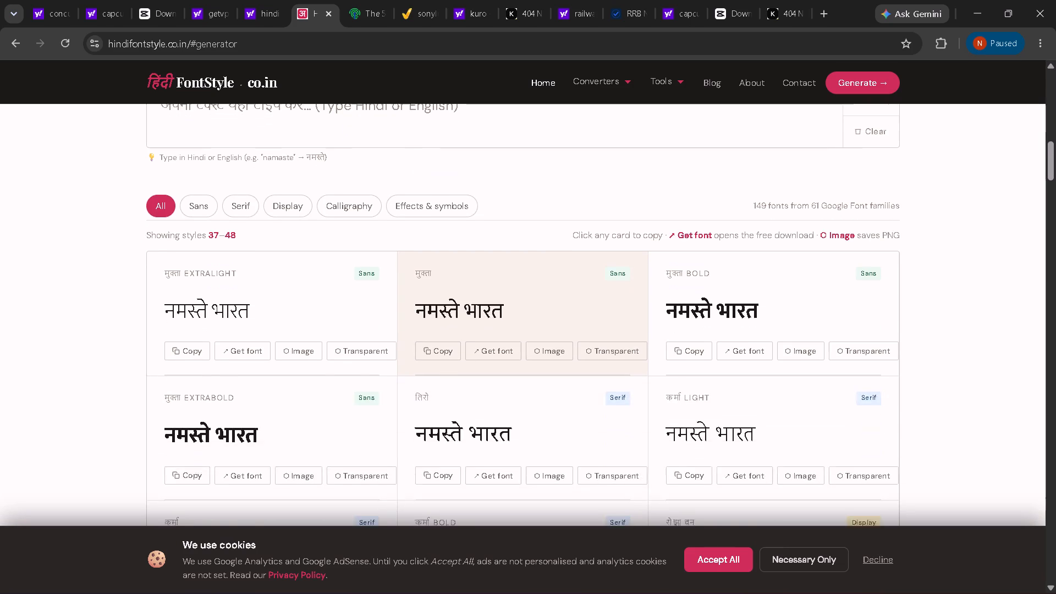
pyautogui.scroll(-3, 573, 373)
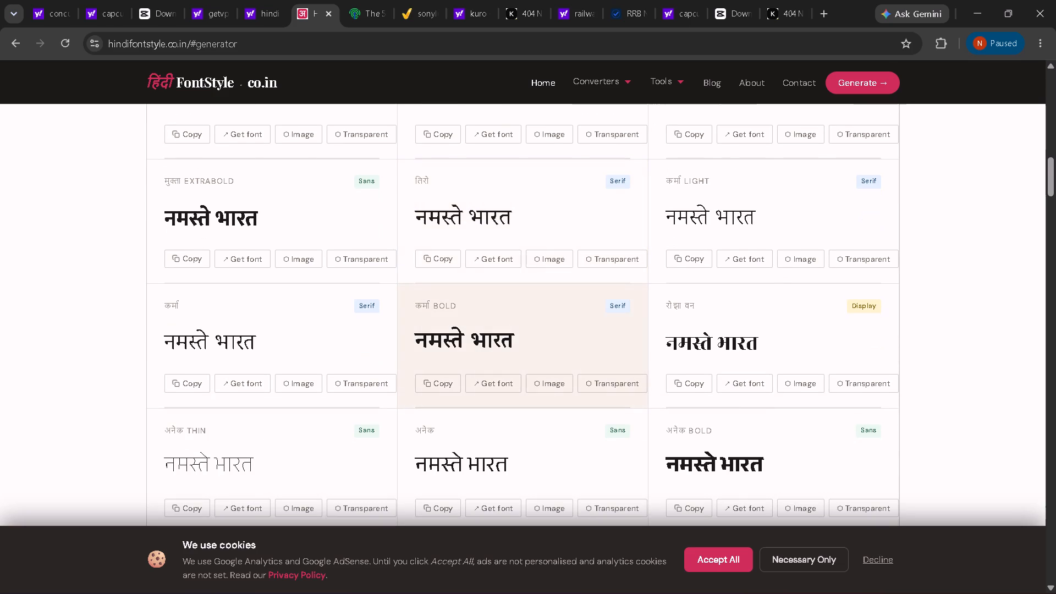
pyautogui.click(503, 384)
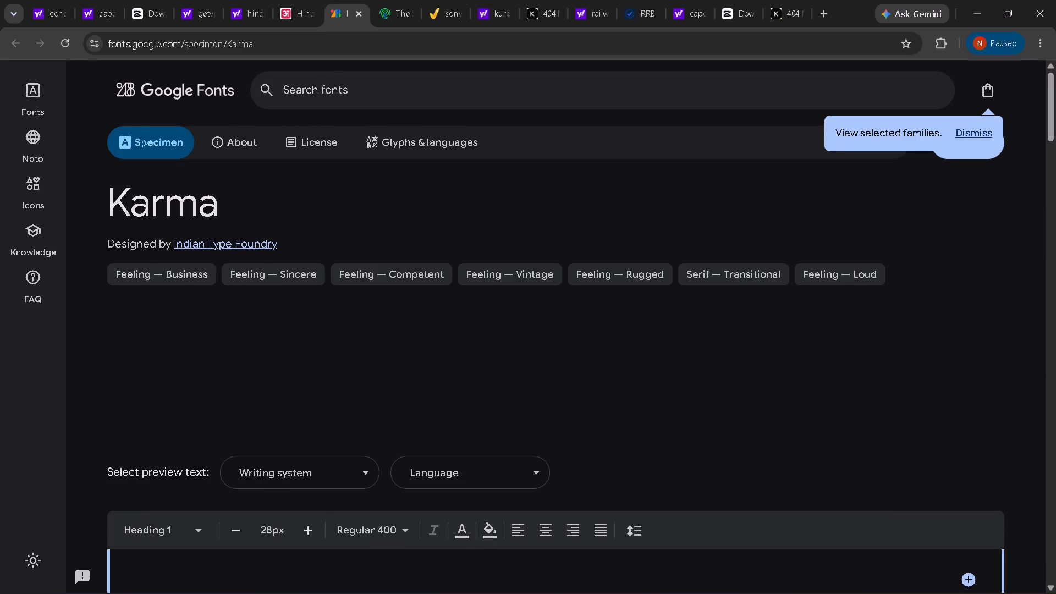
# Examine the Karma specimen page's Devanagari preview text and its font weights.
pyautogui.scroll(-5, 503, 384)
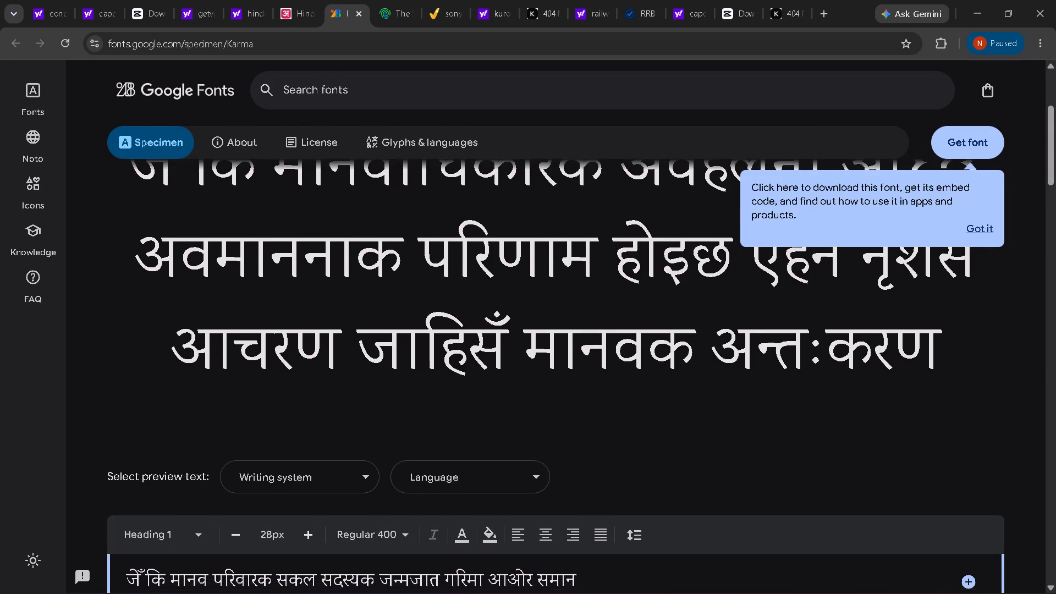
pyautogui.scroll(-6, 503, 384)
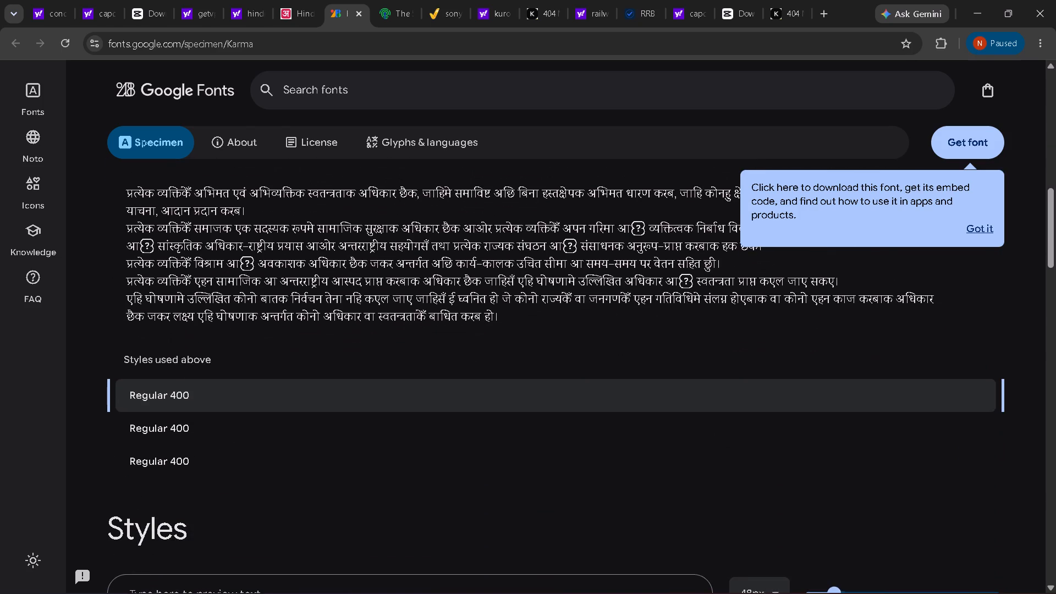
pyautogui.scroll(-3, 503, 384)
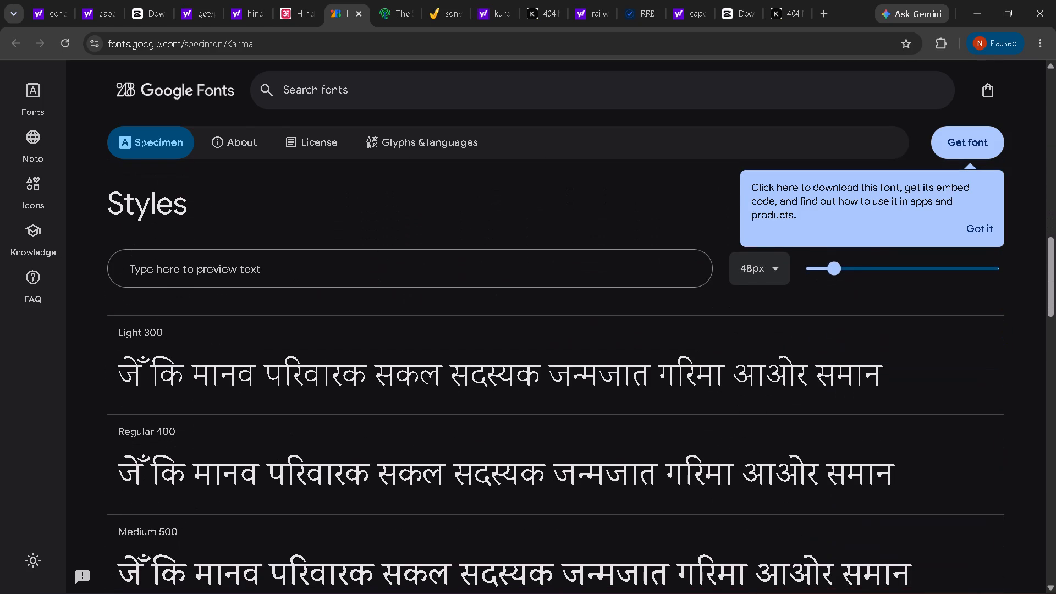
pyautogui.hscroll(1, 503, 384)
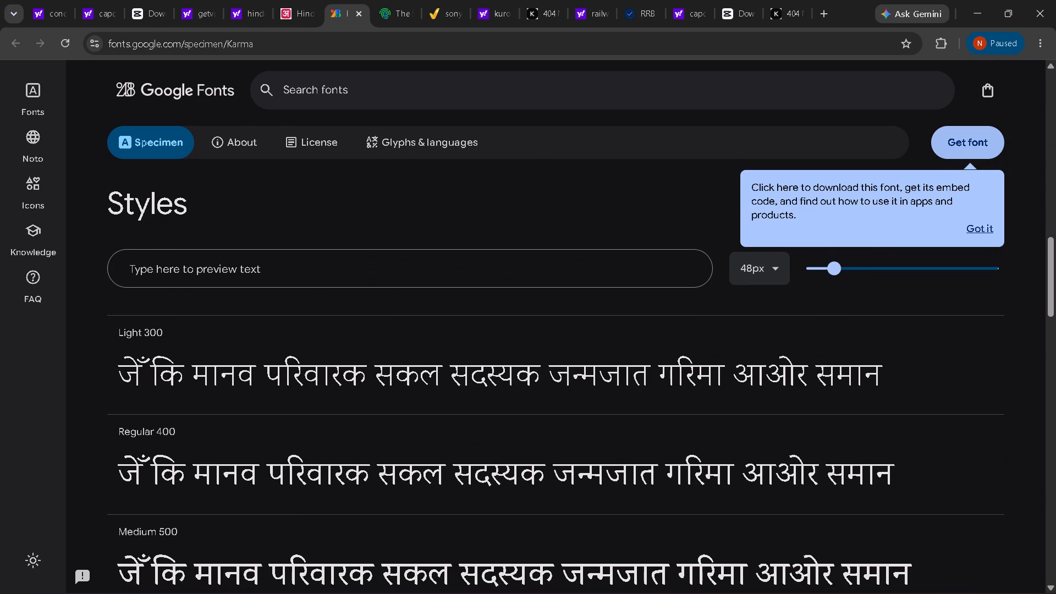
# Download the Karma font family from Google Fonts and open its how-to-use section.
pyautogui.click(966, 139)
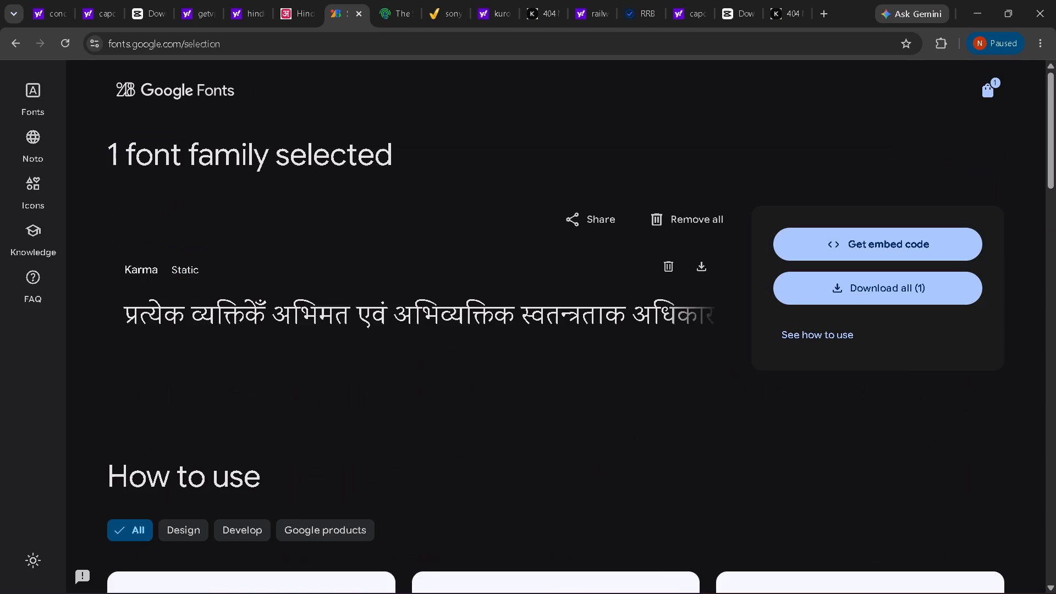
pyautogui.click(872, 289)
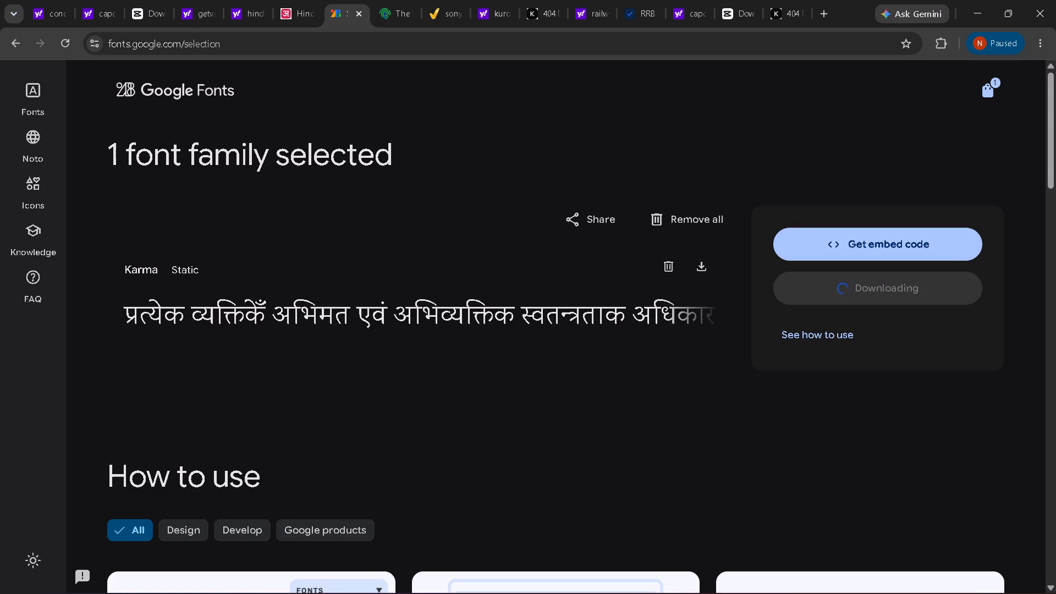
pyautogui.click(810, 329)
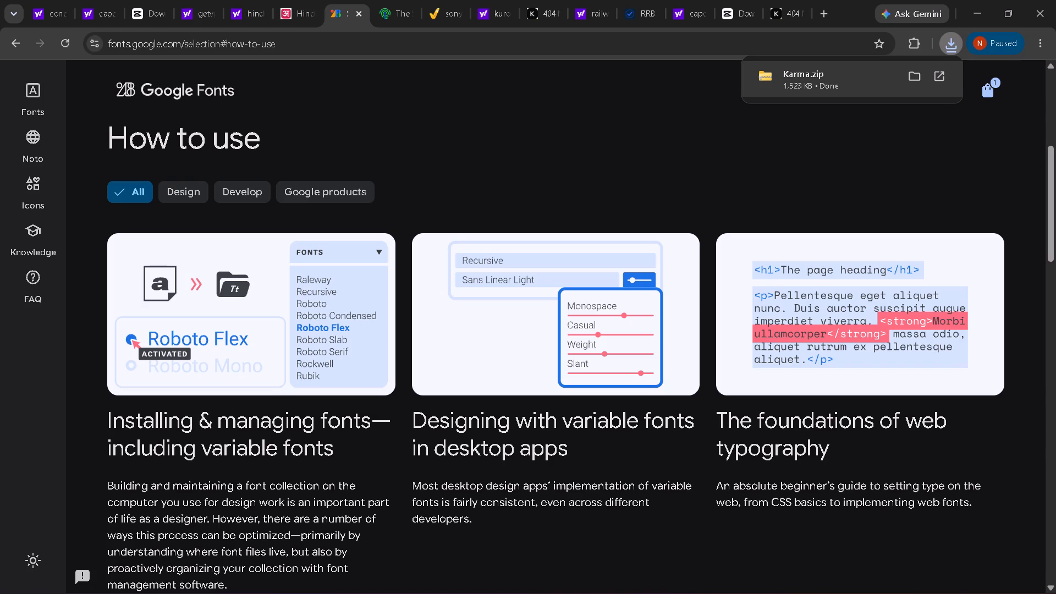
# Extract the downloaded Karma zip archive into a Karma folder in Downloads and close the file windows.
pyautogui.click(837, 79)
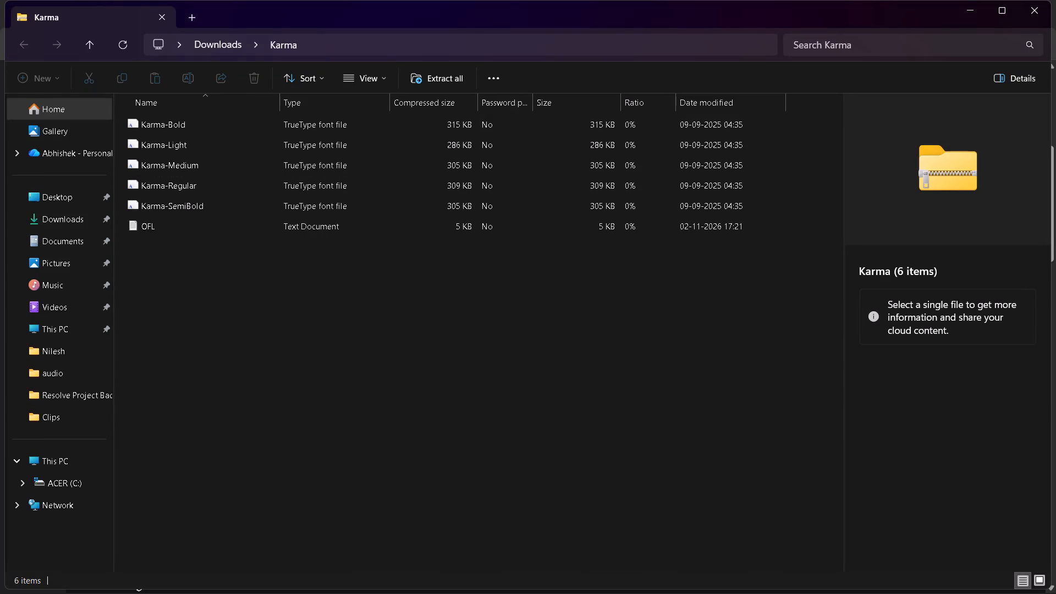
pyautogui.click(59, 237)
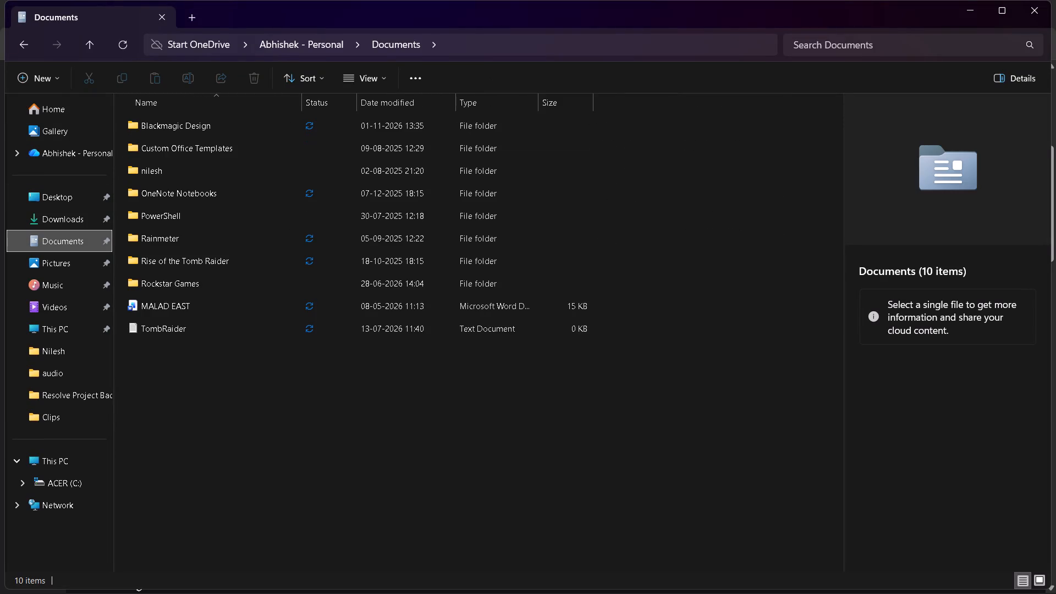
pyautogui.click(64, 219)
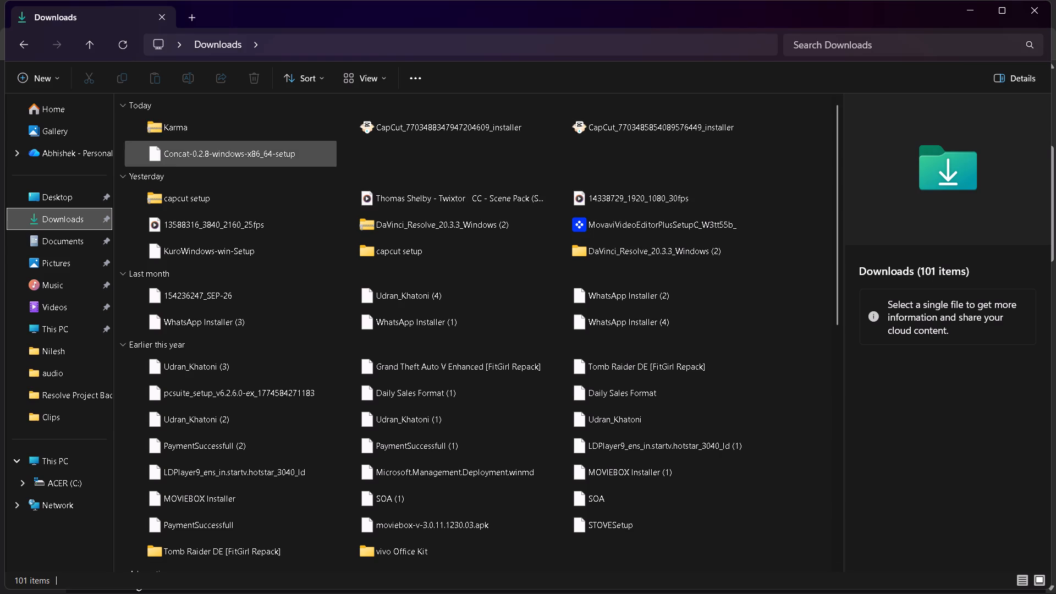
pyautogui.click(185, 129)
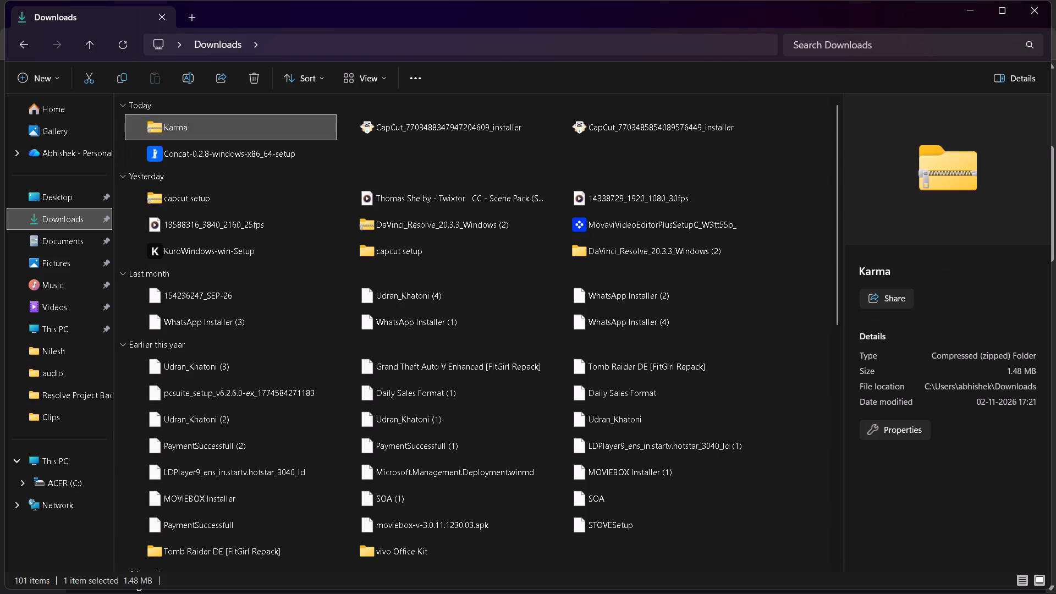
pyautogui.rightClick(185, 129)
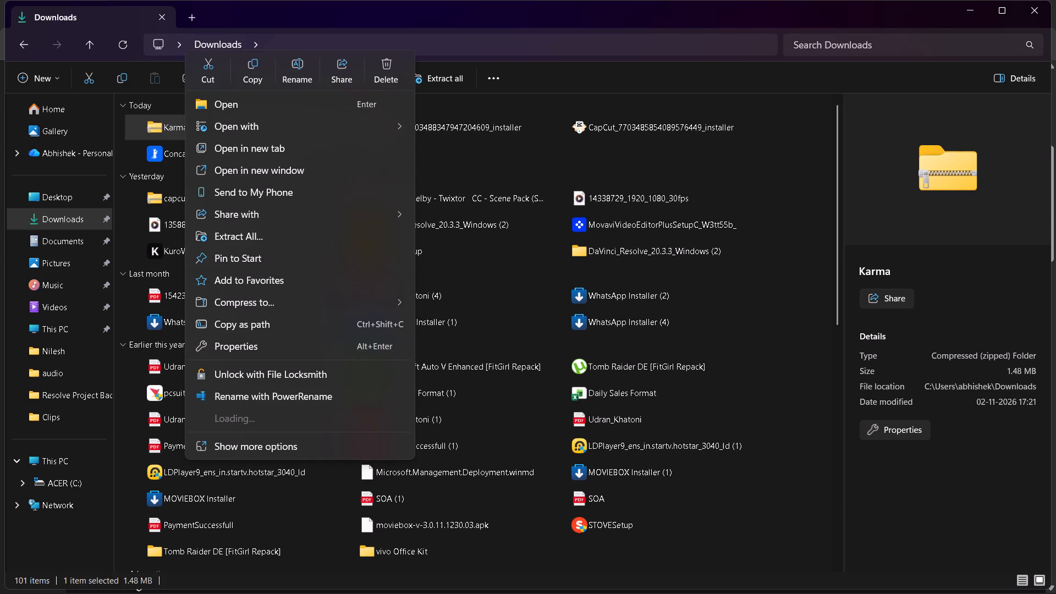
pyautogui.click(232, 230)
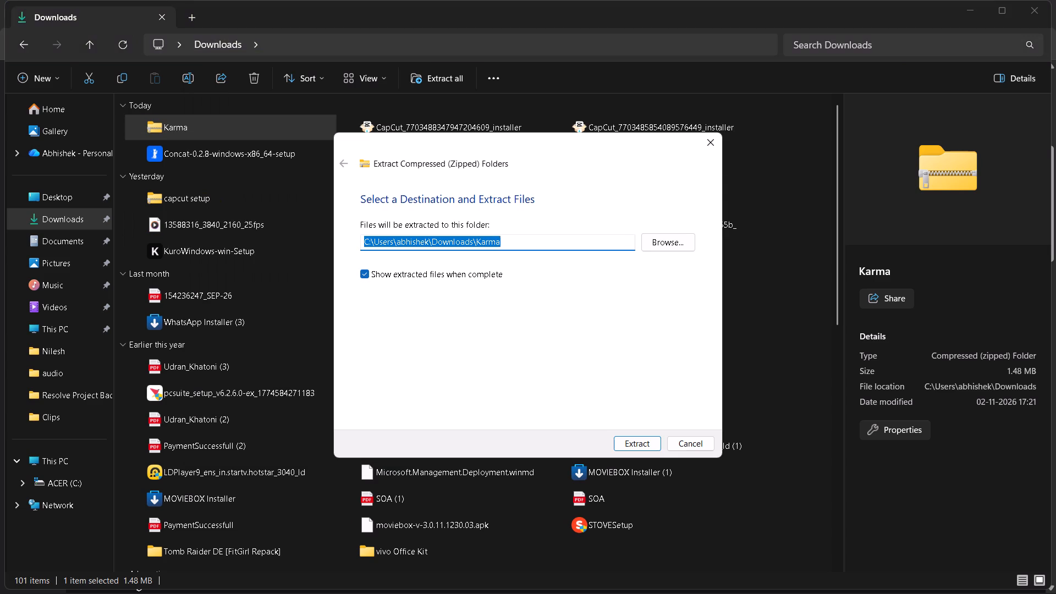
pyautogui.click(625, 442)
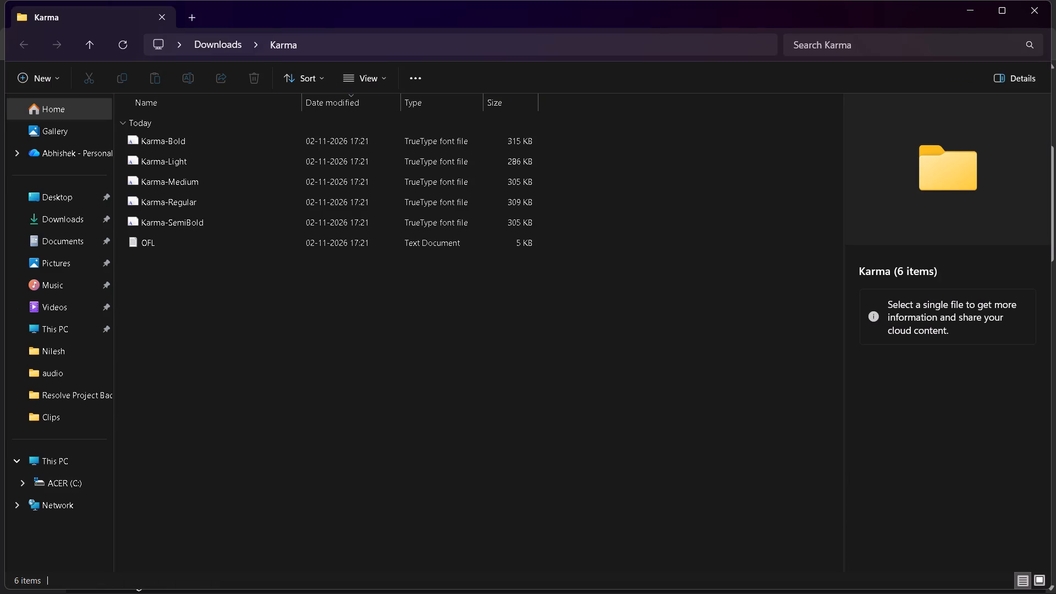
pyautogui.click(1040, 13)
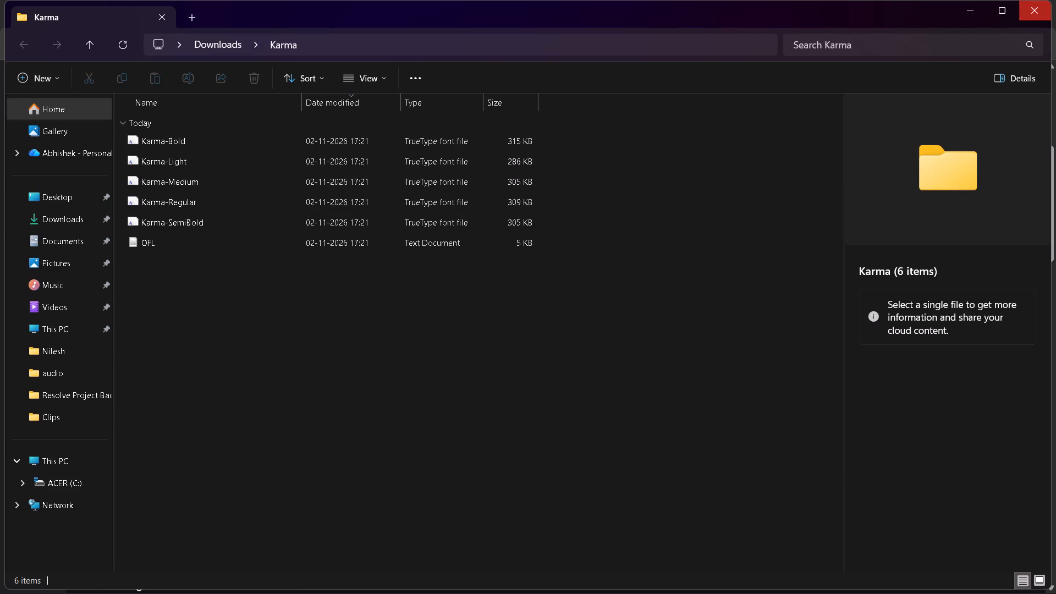
pyautogui.click(1033, 8)
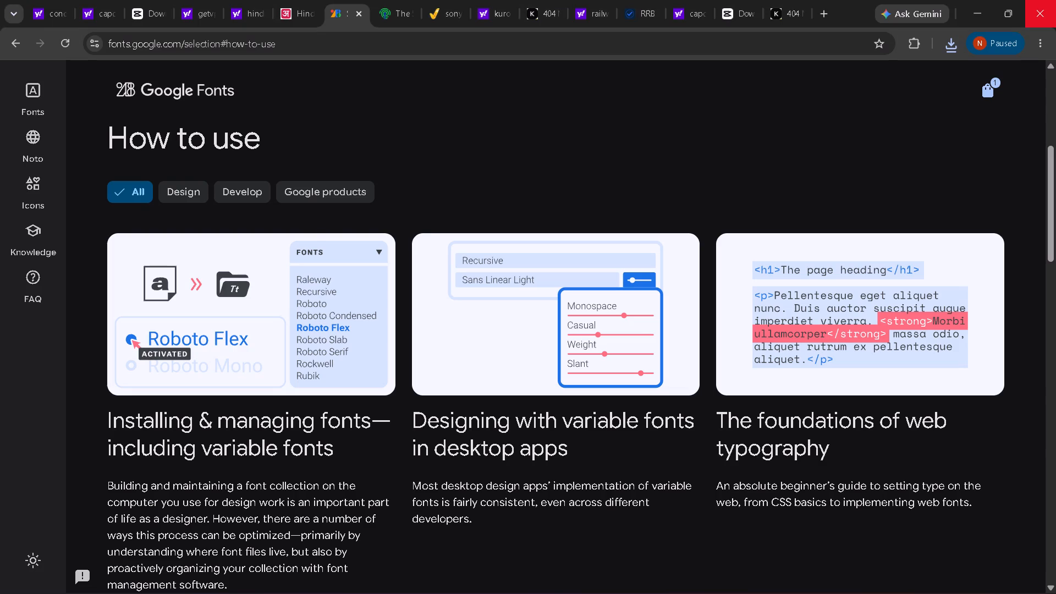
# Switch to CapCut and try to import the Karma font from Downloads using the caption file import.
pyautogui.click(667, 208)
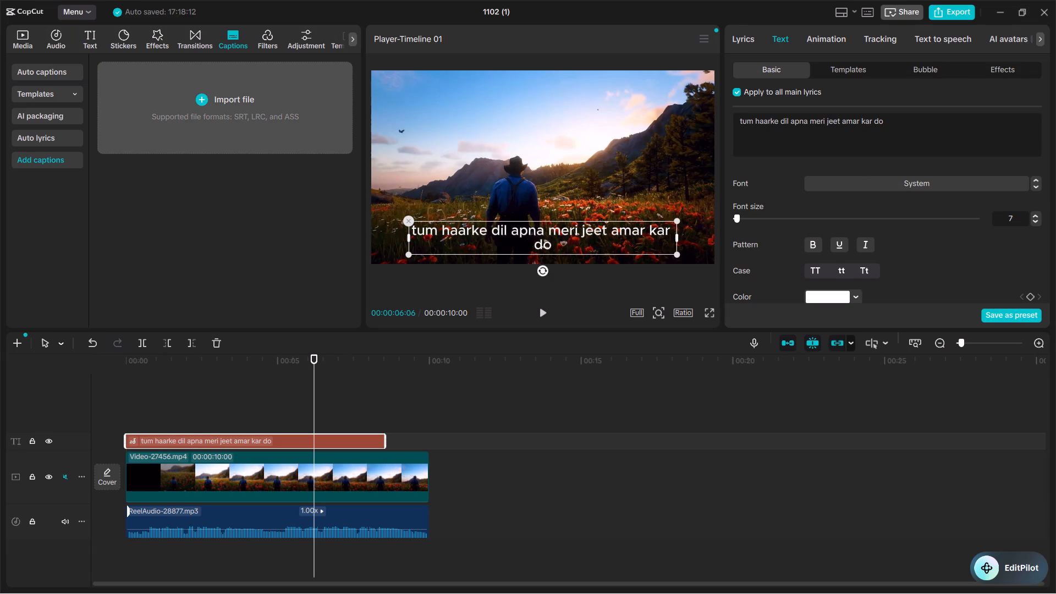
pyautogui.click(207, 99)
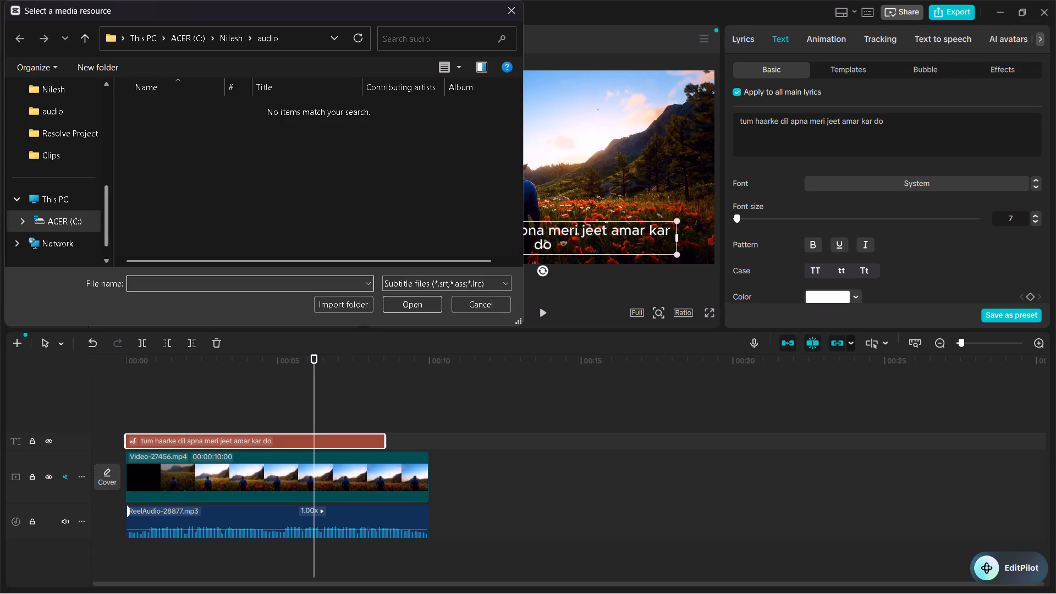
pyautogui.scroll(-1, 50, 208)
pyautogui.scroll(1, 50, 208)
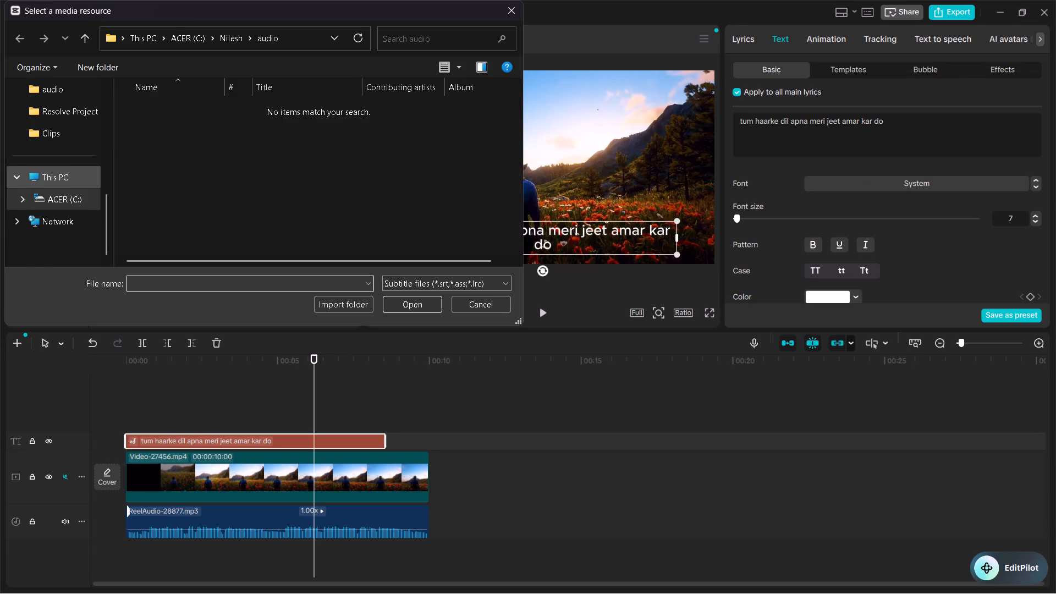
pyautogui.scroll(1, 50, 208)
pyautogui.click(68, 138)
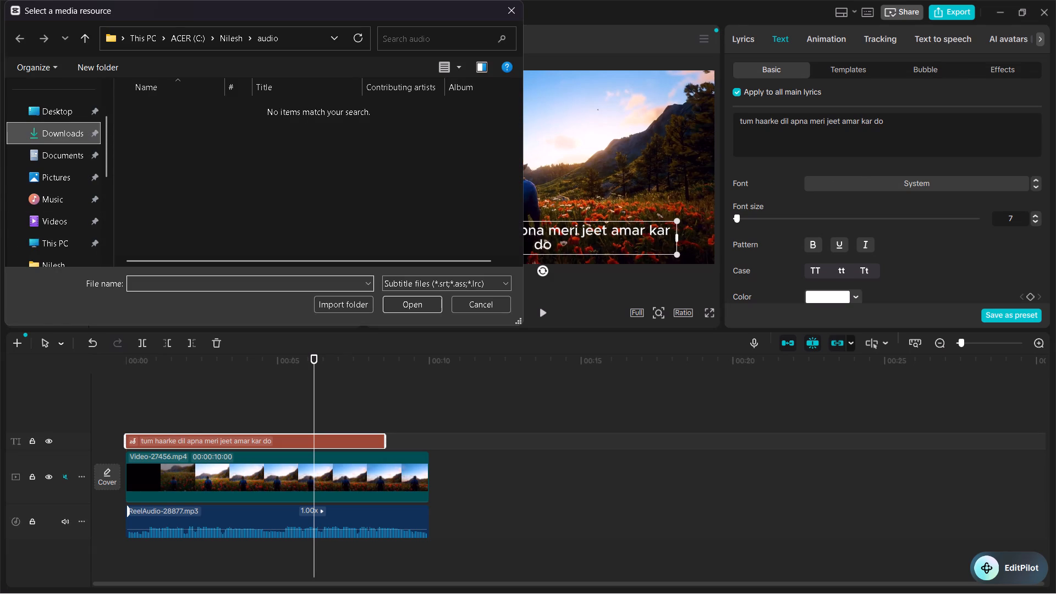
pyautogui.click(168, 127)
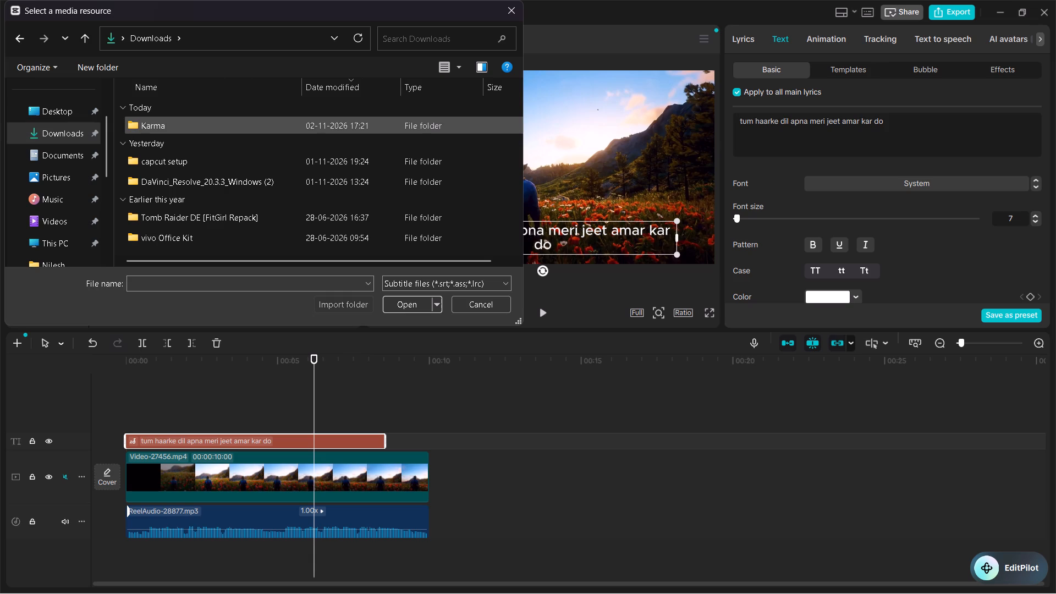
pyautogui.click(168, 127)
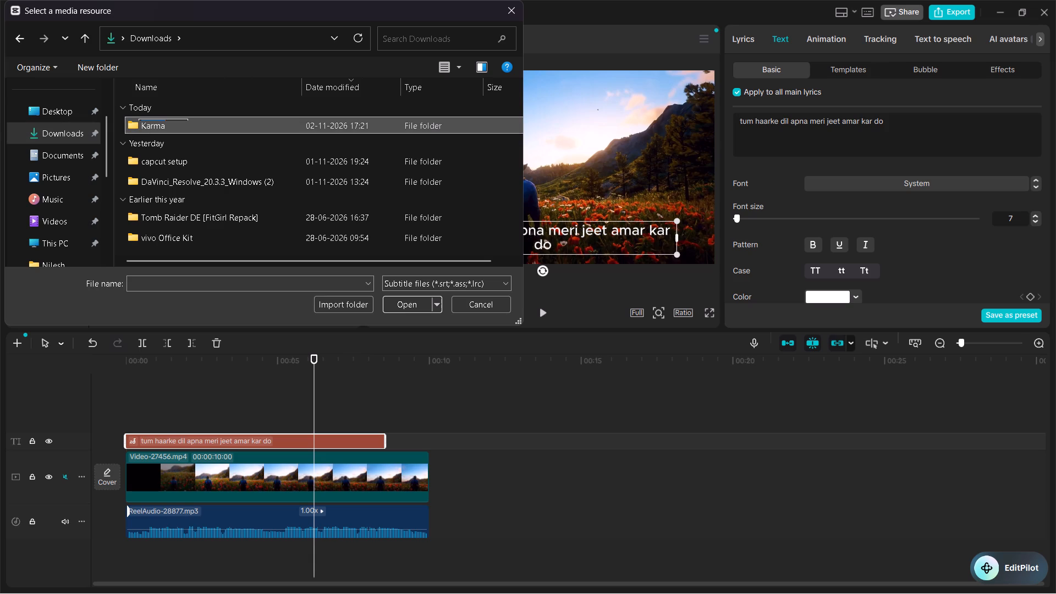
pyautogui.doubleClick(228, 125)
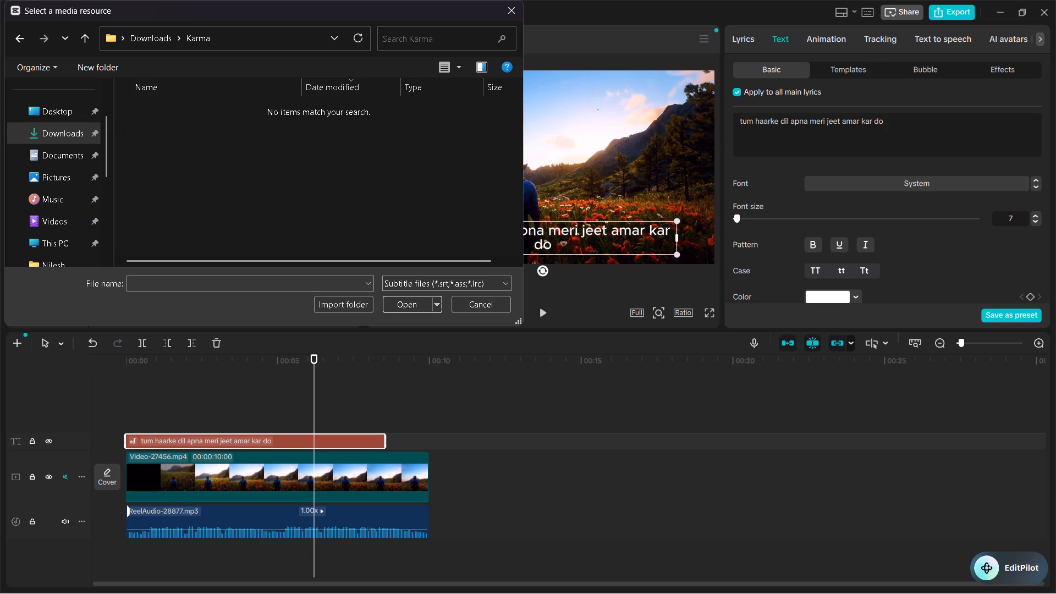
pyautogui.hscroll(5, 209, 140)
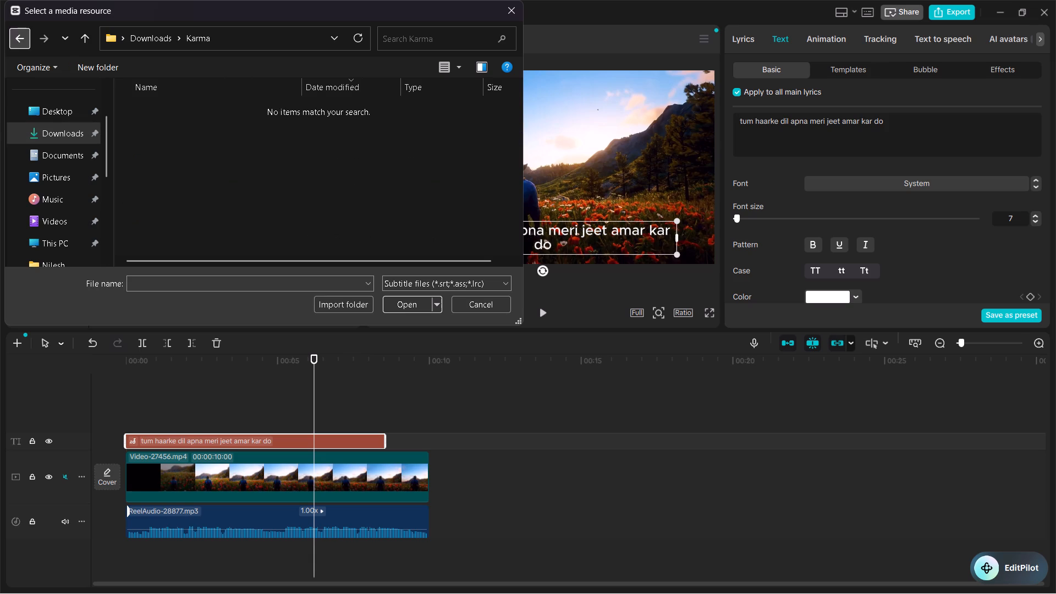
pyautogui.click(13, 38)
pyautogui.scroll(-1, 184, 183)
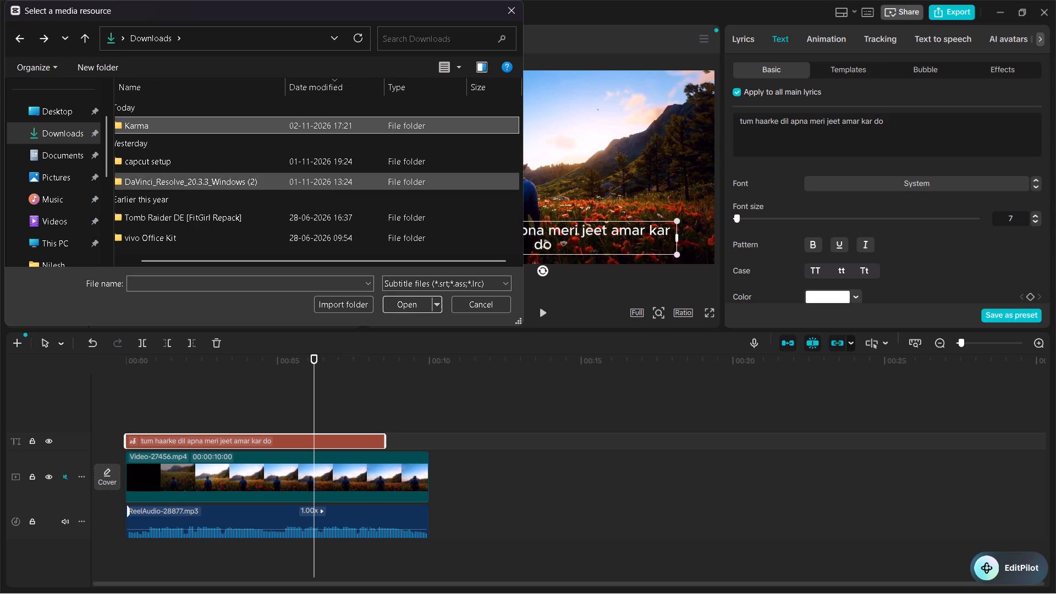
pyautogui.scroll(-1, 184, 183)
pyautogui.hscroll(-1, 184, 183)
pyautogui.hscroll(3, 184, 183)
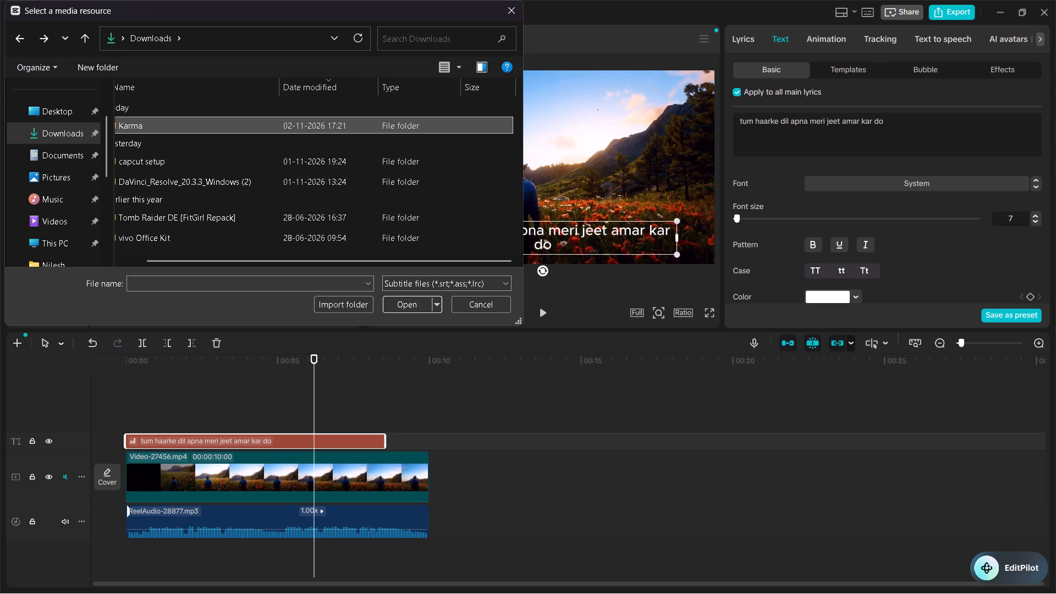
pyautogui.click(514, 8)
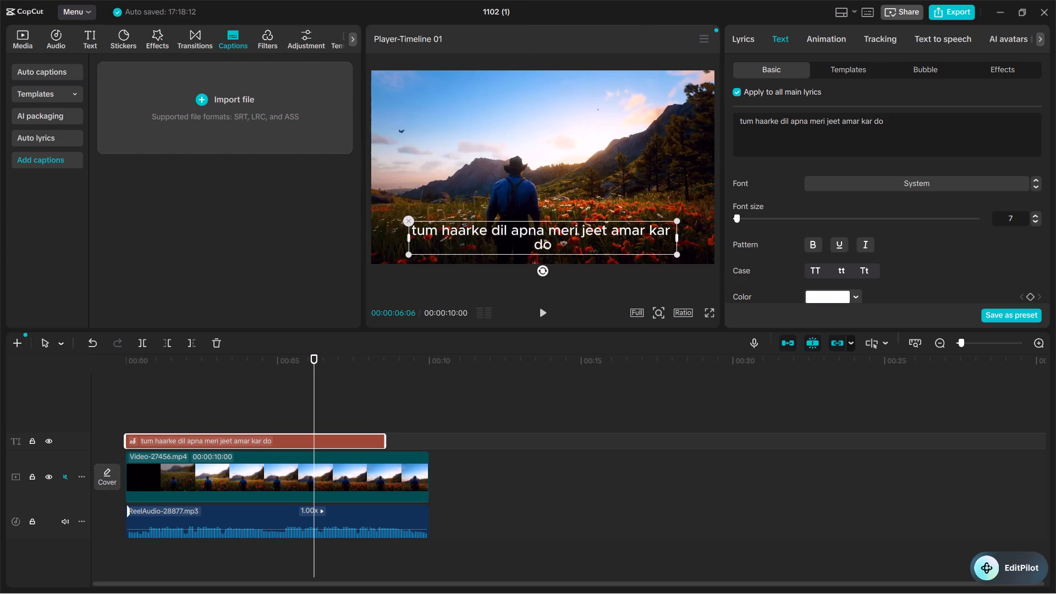
# Look through the lyric text's Hits templates, bubble styles and text-to-speech custom voices.
pyautogui.click(846, 66)
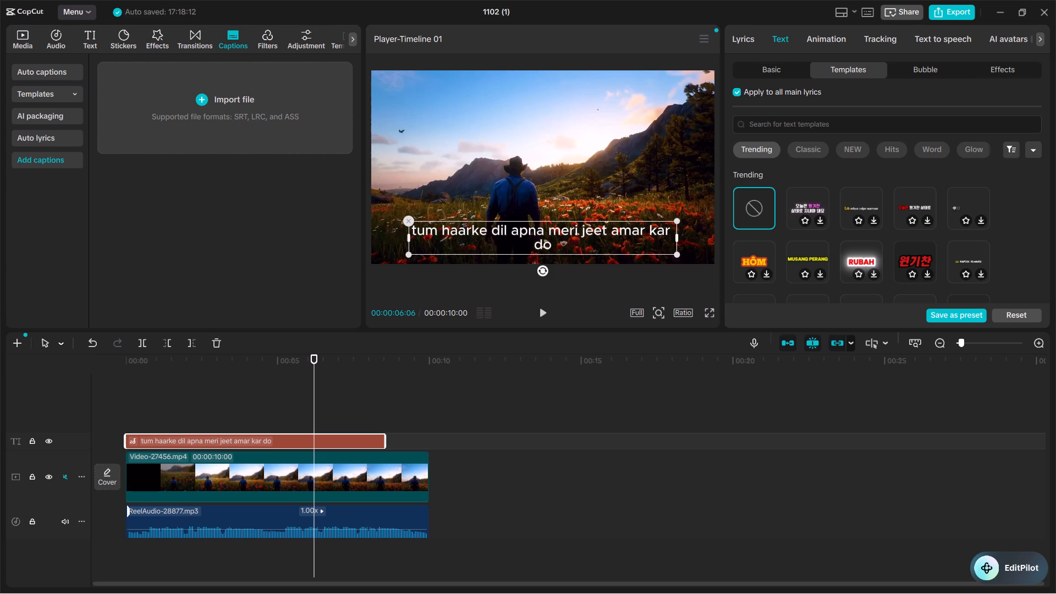
pyautogui.click(900, 151)
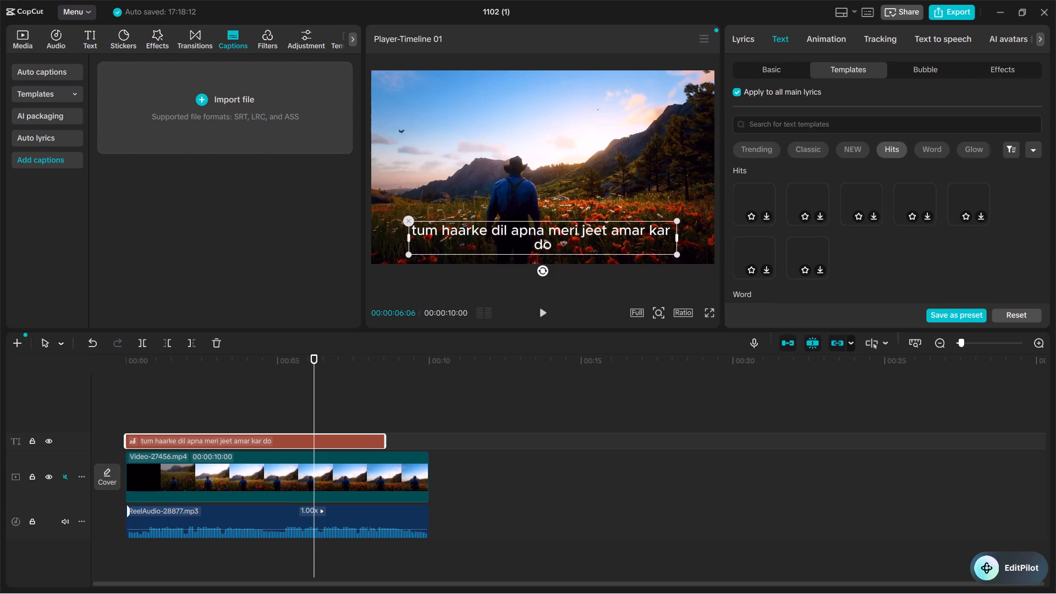
pyautogui.click(927, 65)
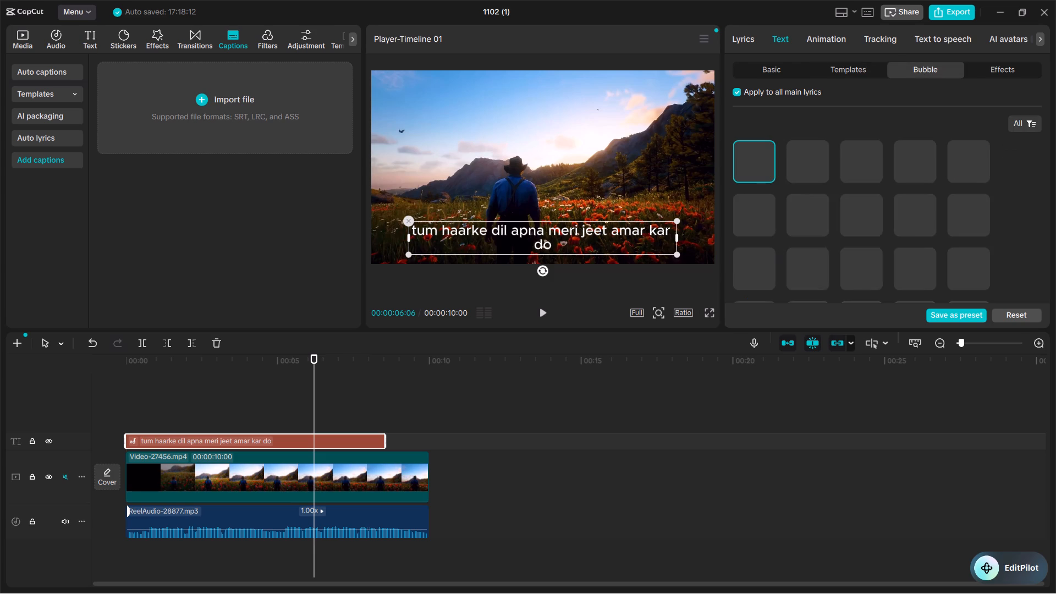
pyautogui.click(1009, 72)
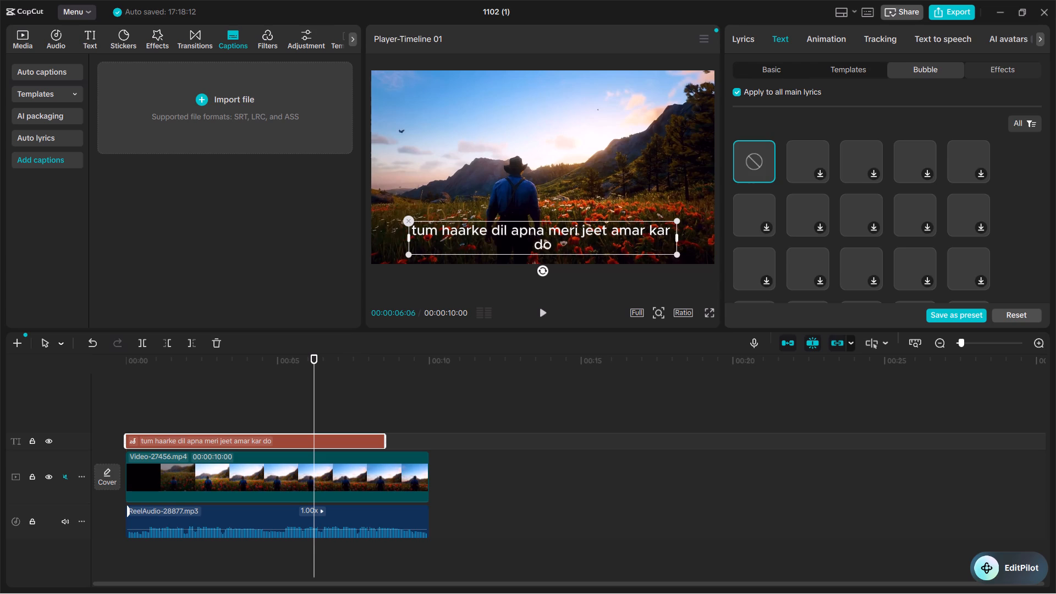
pyautogui.click(923, 35)
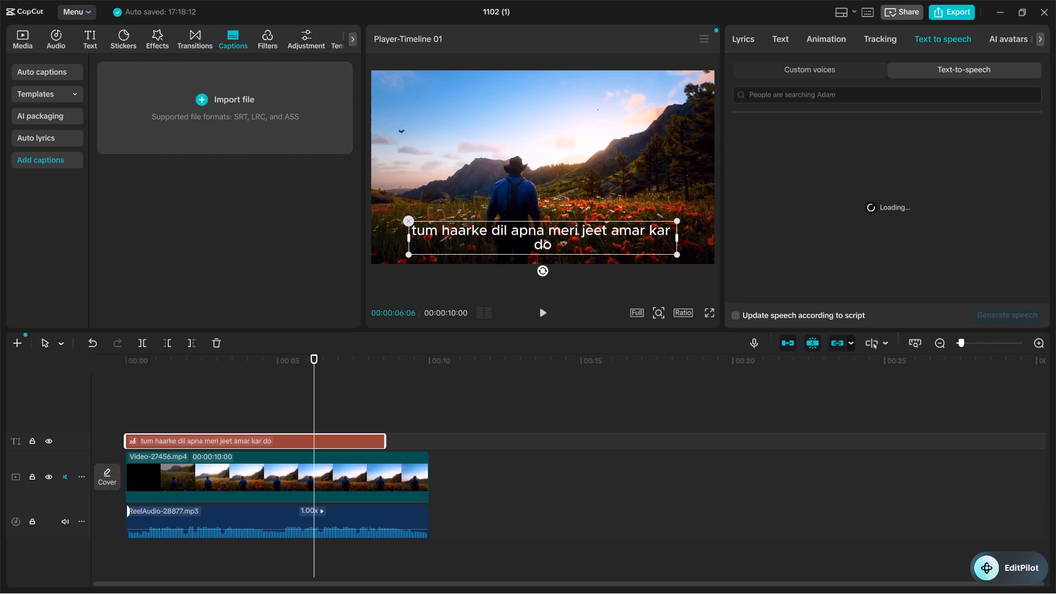
pyautogui.click(815, 69)
# Reposition the lyric text in the video preview slightly higher, over the flowers in the lower part of the frame.
pyautogui.moveTo(894, 199); pyautogui.dragTo(725, 218)
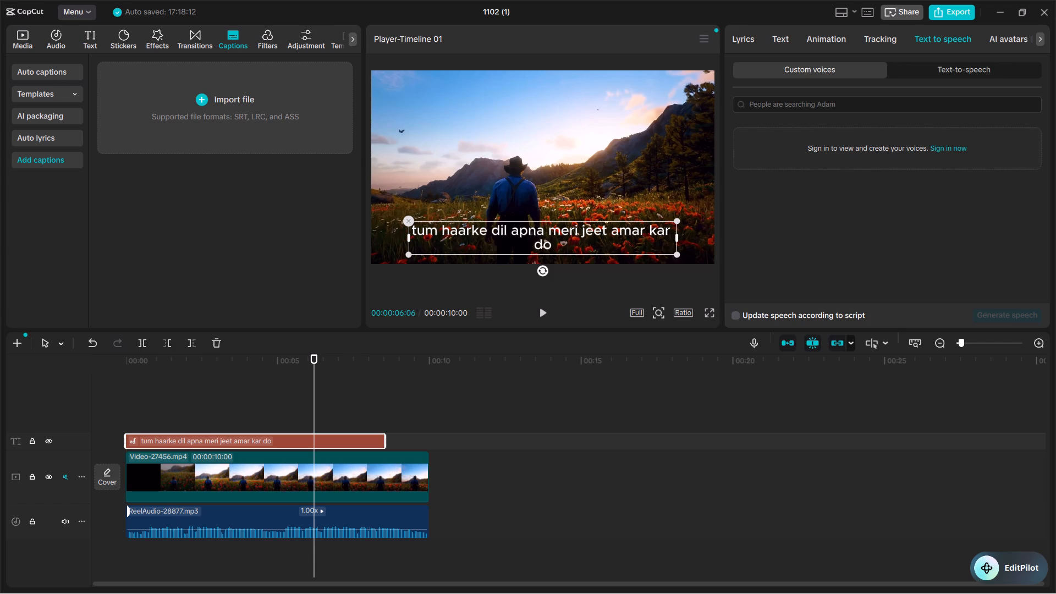
pyautogui.moveTo(725, 218); pyautogui.dragTo(531, 241)
pyautogui.moveTo(531, 241); pyautogui.dragTo(522, 249)
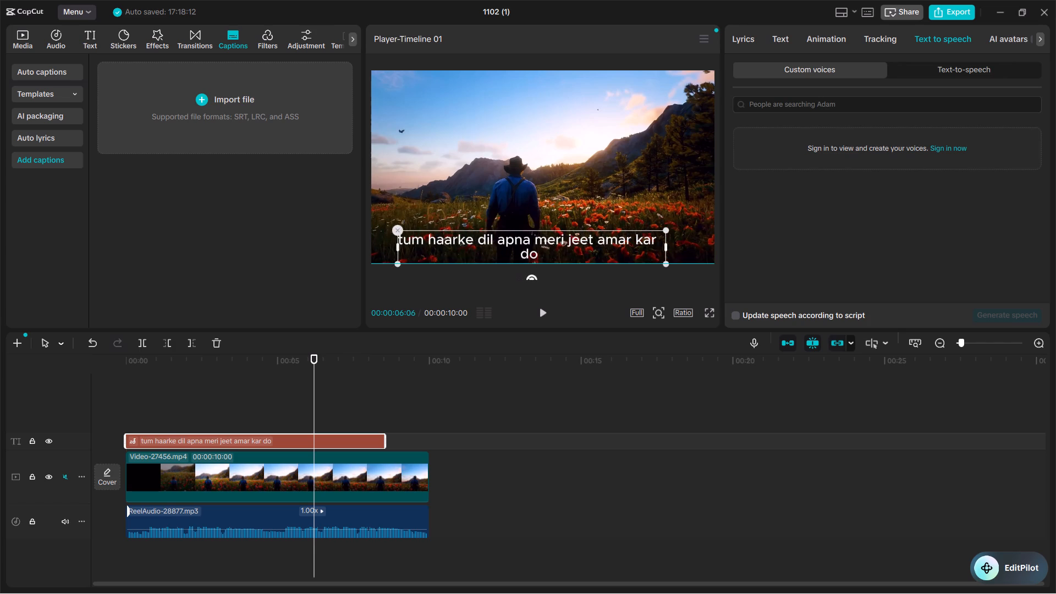
pyautogui.moveTo(522, 249); pyautogui.dragTo(517, 141)
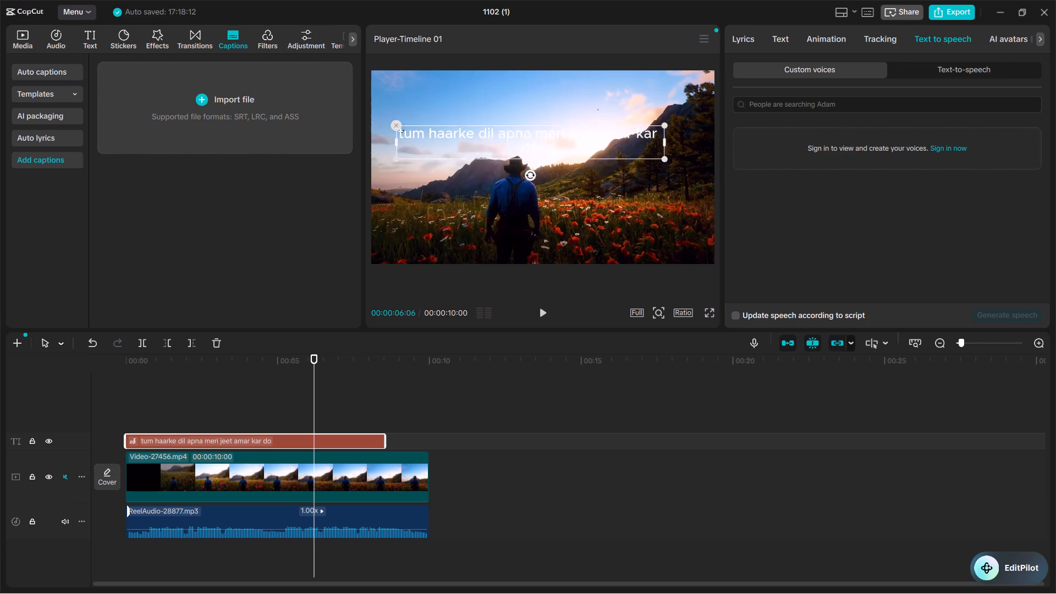
pyautogui.moveTo(517, 141); pyautogui.dragTo(524, 227)
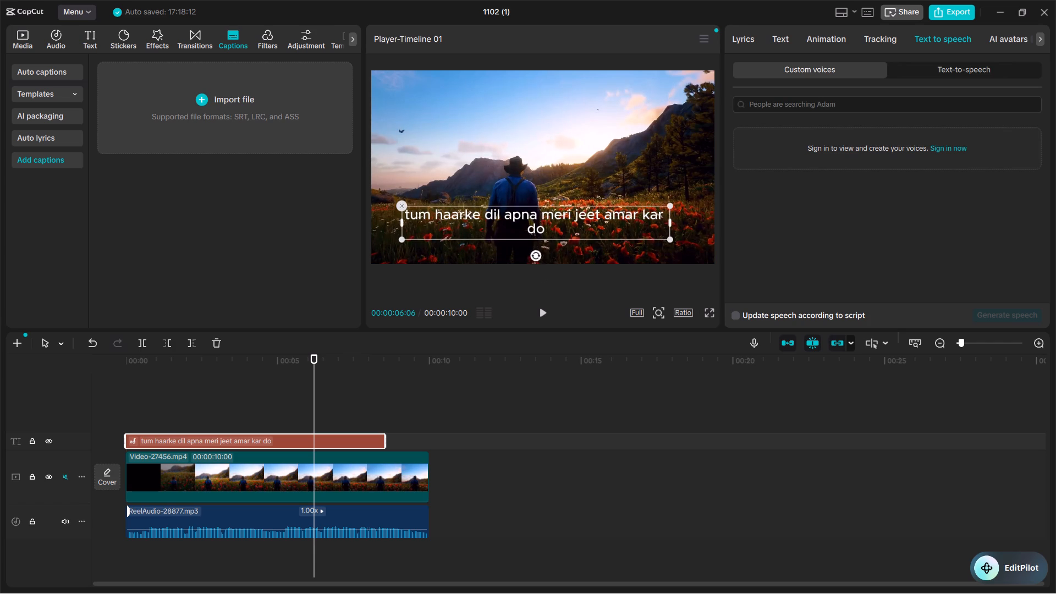
pyautogui.moveTo(524, 227); pyautogui.dragTo(525, 228)
# Check the Hindi auto lyrics settings and open the AI packaging feature for captions.
pyautogui.click(40, 131)
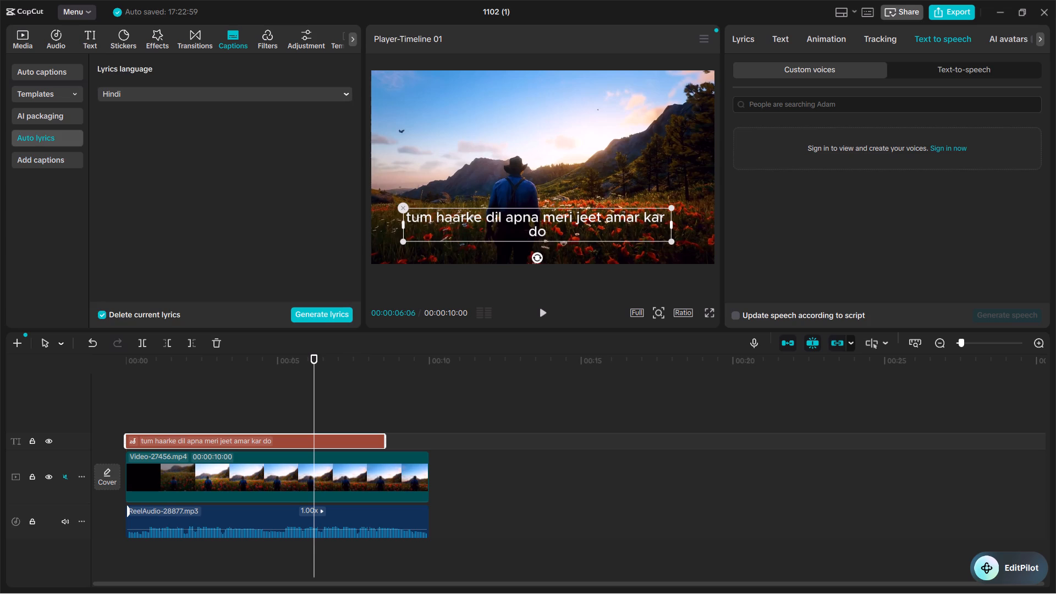
pyautogui.click(42, 119)
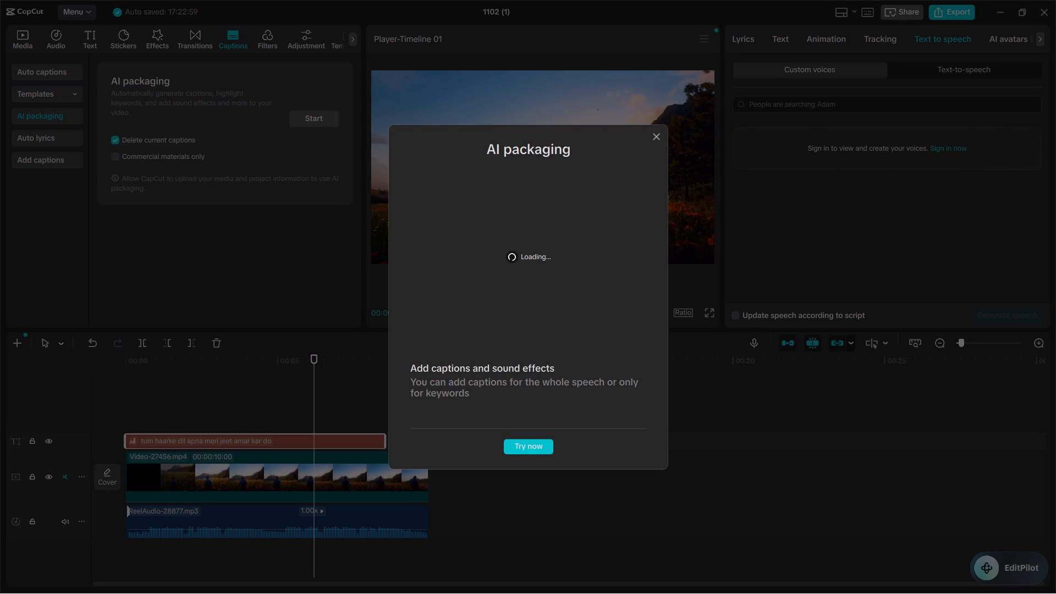
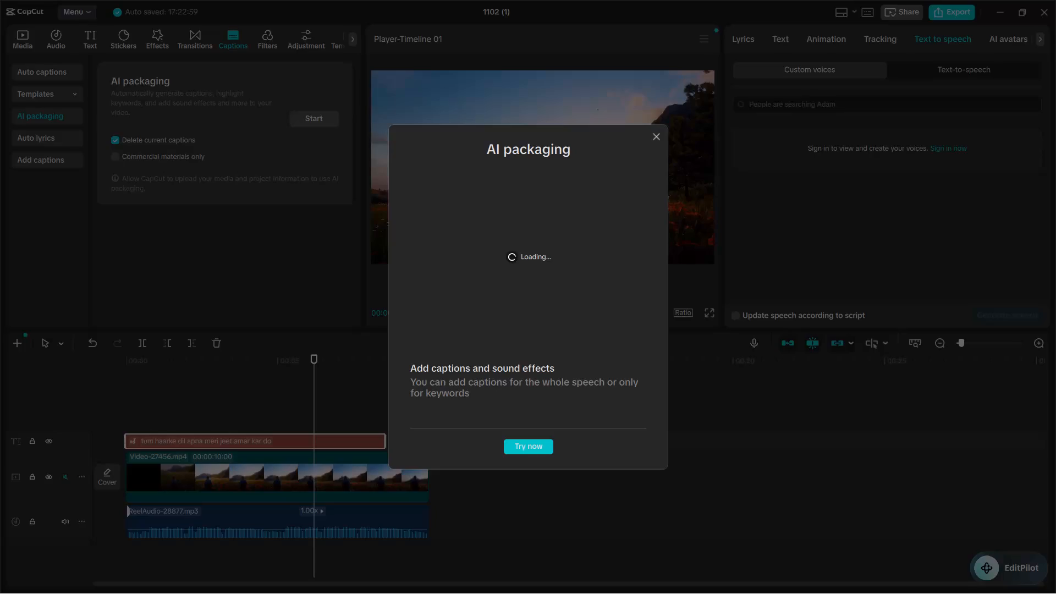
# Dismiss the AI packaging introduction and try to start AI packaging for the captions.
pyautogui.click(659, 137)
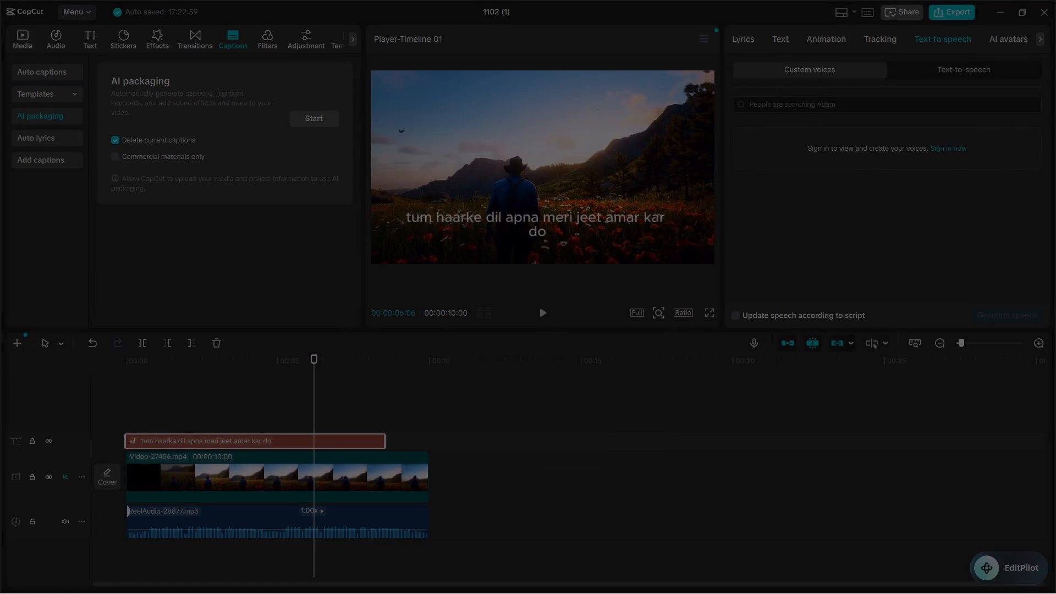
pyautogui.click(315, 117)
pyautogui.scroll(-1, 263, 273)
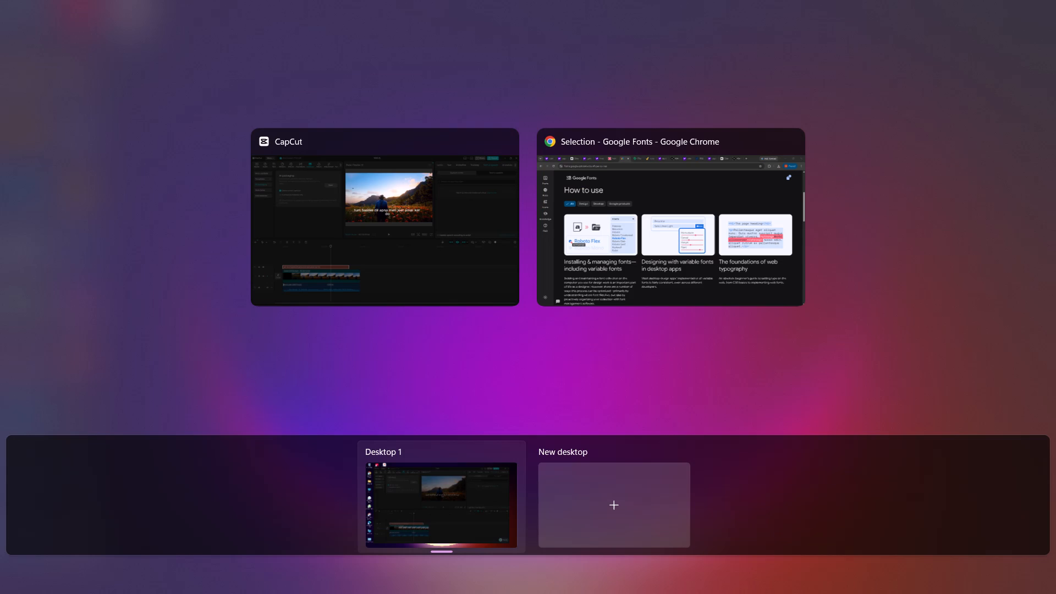
# Try to close the Google Fonts Chrome window from the overview of open windows.
pyautogui.click(794, 133)
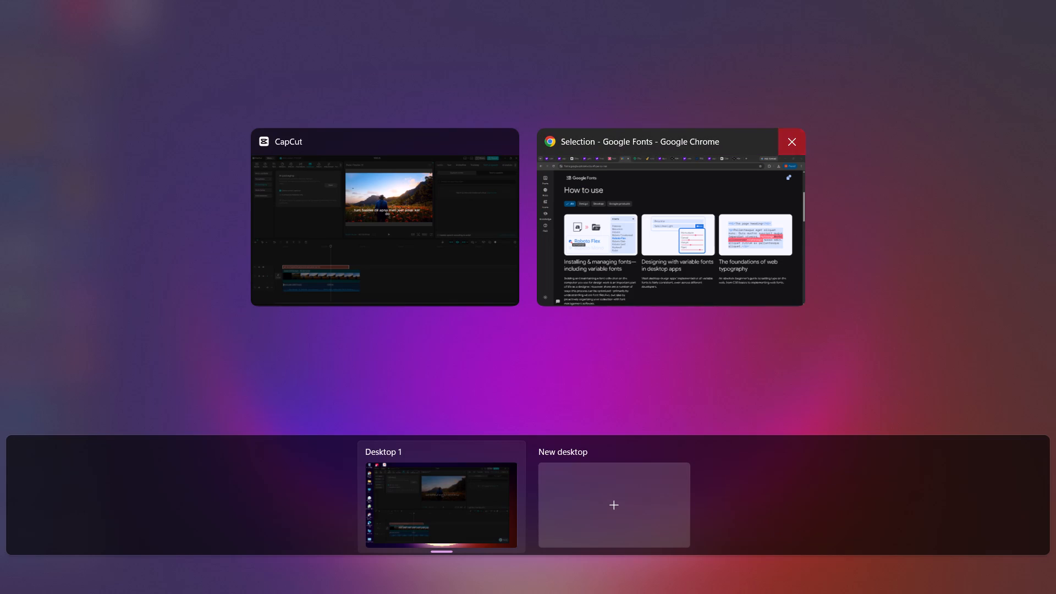
pyautogui.click(584, 223)
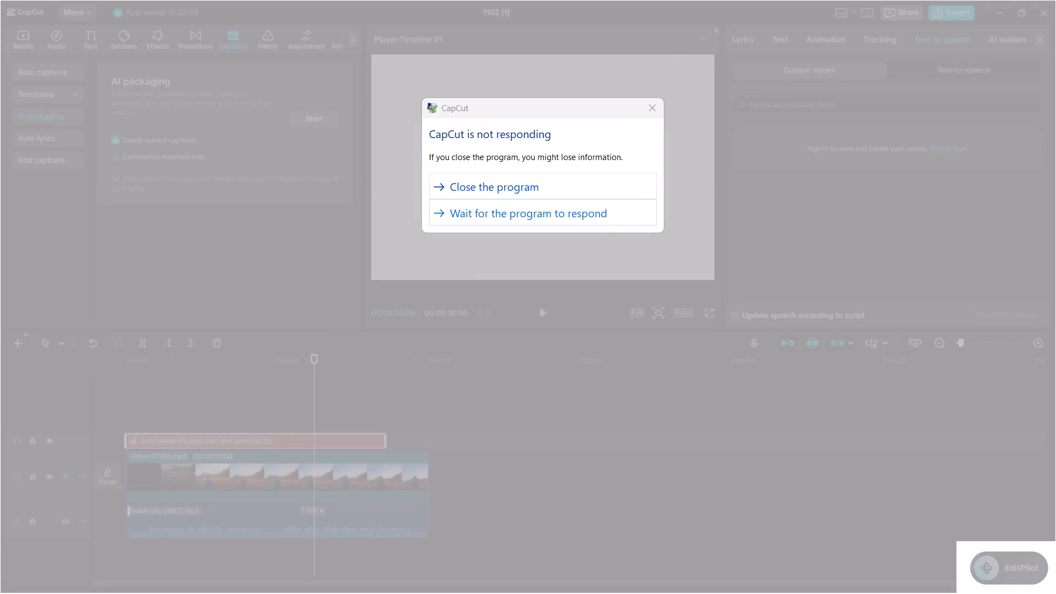
# Force the unresponsive CapCut program to close.
pyautogui.click(508, 187)
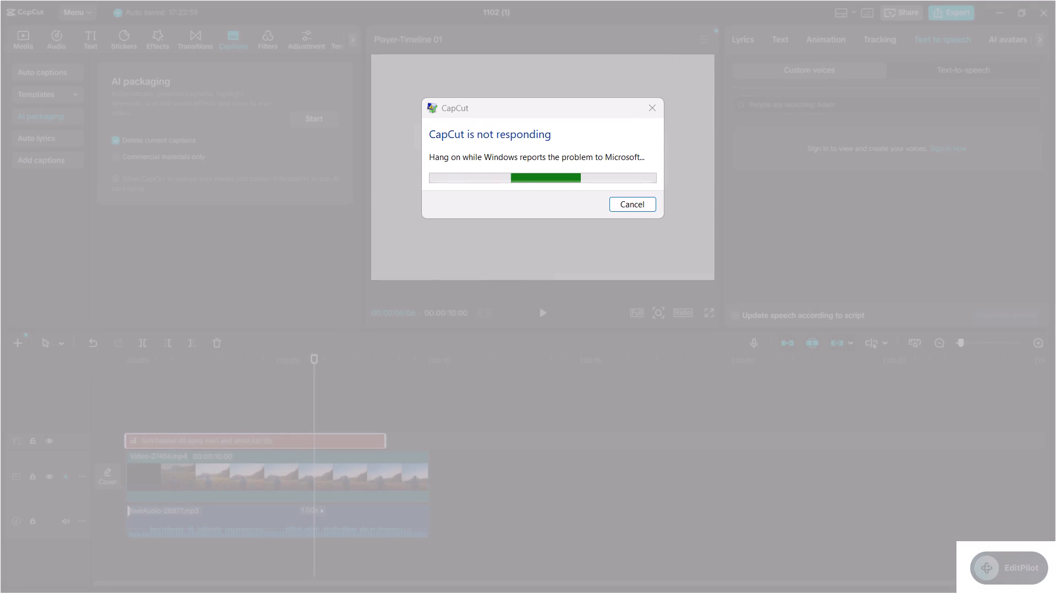
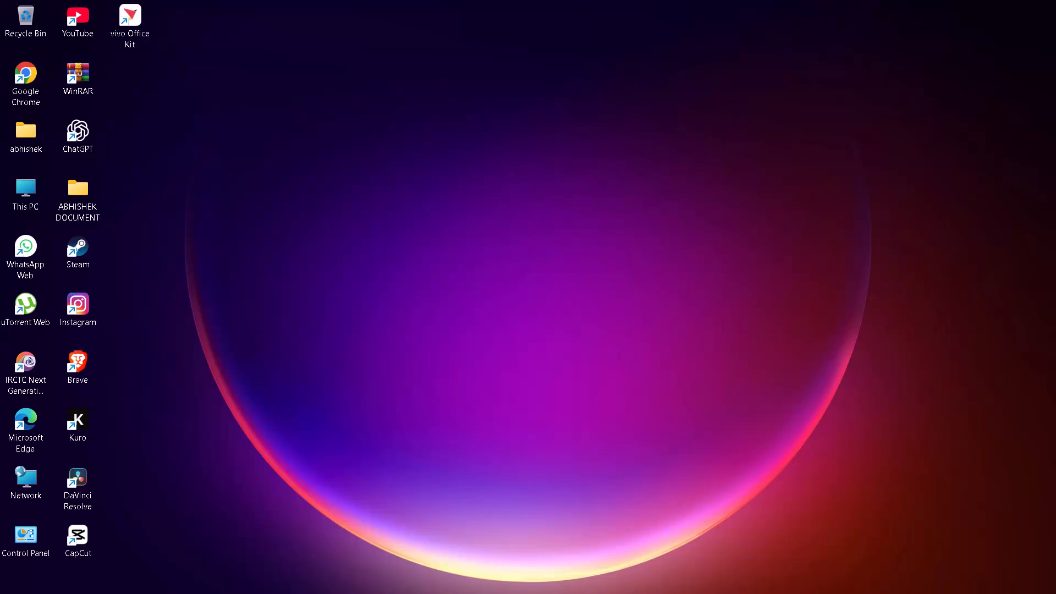
# Relaunch CapCut from its desktop shortcut.
pyautogui.click(552, 239)
pyautogui.doubleClick(89, 524)
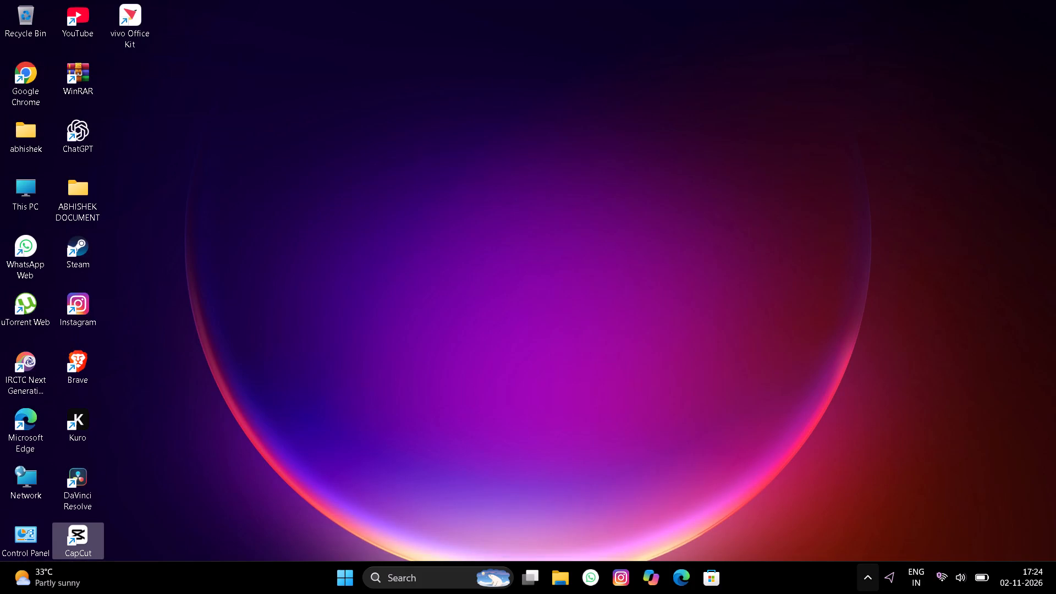
# Show the hidden system tray icons of the programs running in the background.
pyautogui.click(865, 577)
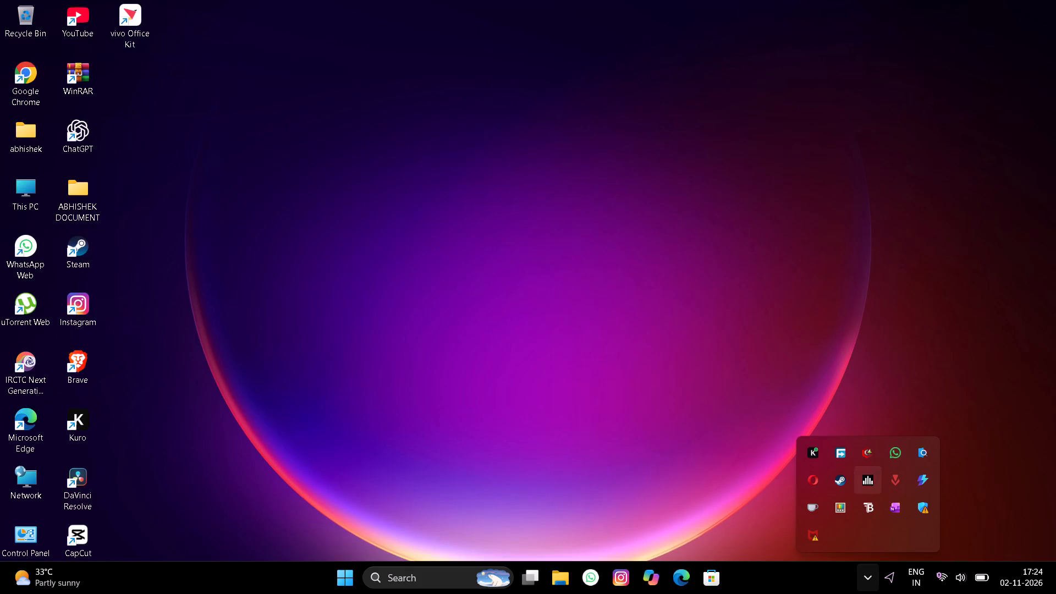
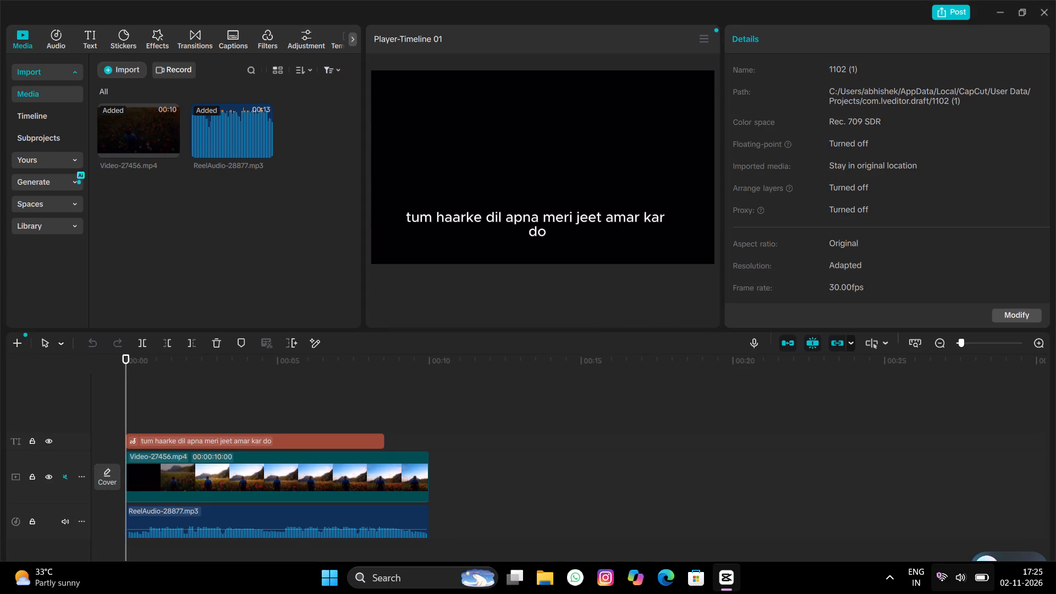
# Check the Wi-Fi and US VPN connection status in the Windows quick settings.
pyautogui.click(945, 575)
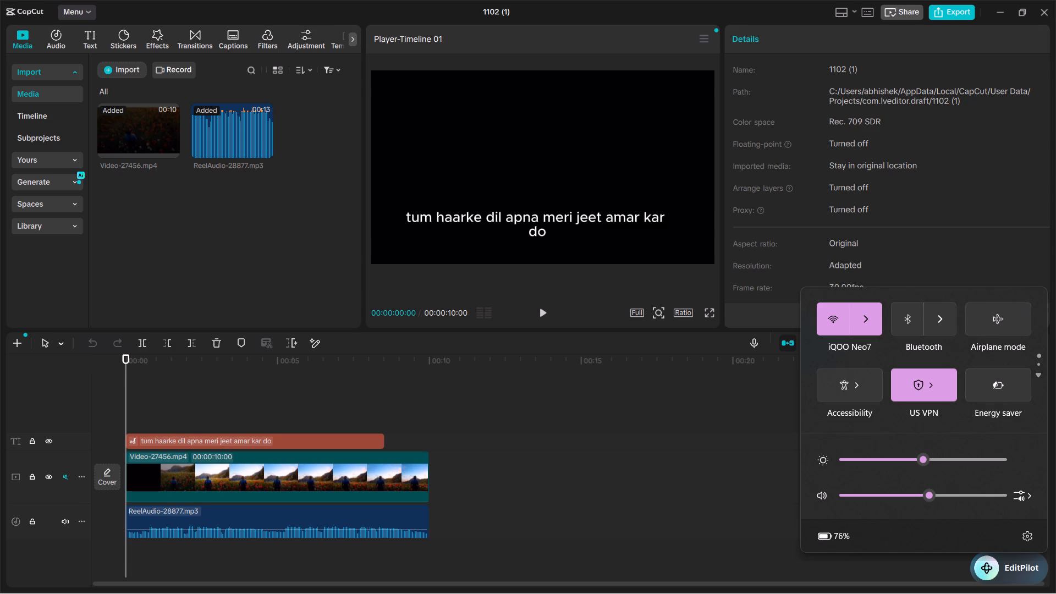
# Browse the text templates available for the lyrics clip "tum haarke dil apna meri jeet amar kar do" on the timeline.
pyautogui.click(262, 440)
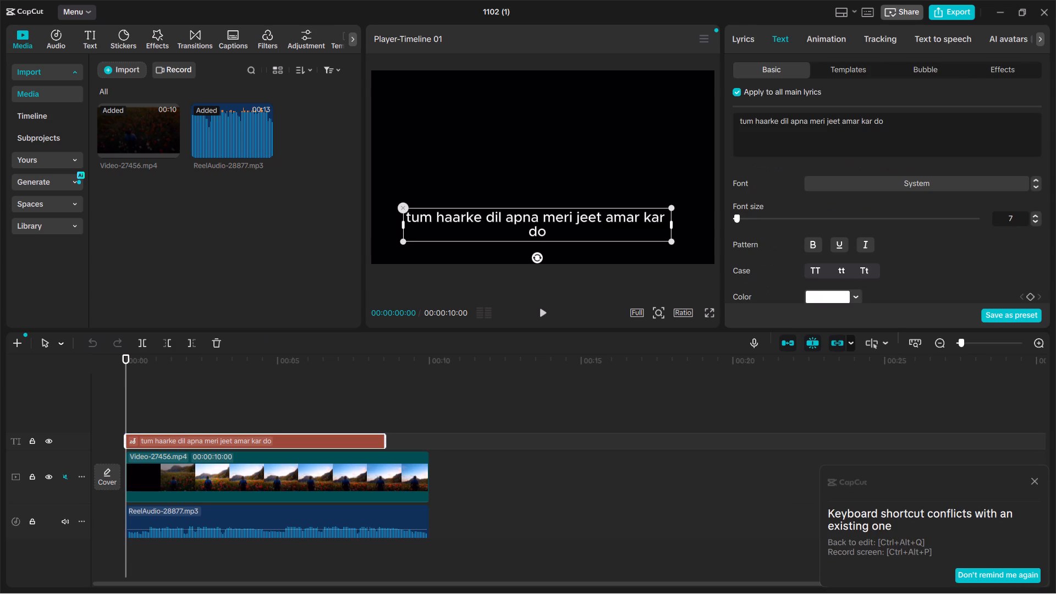
pyautogui.click(947, 72)
pyautogui.click(851, 65)
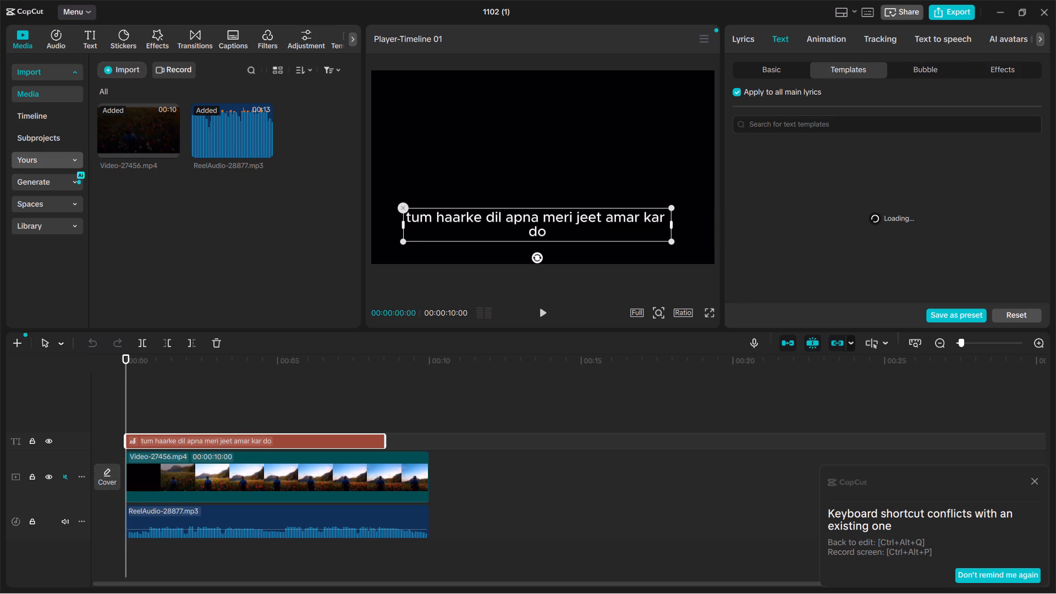
# Show the Favorites section under Yours in the media library.
pyautogui.click(73, 156)
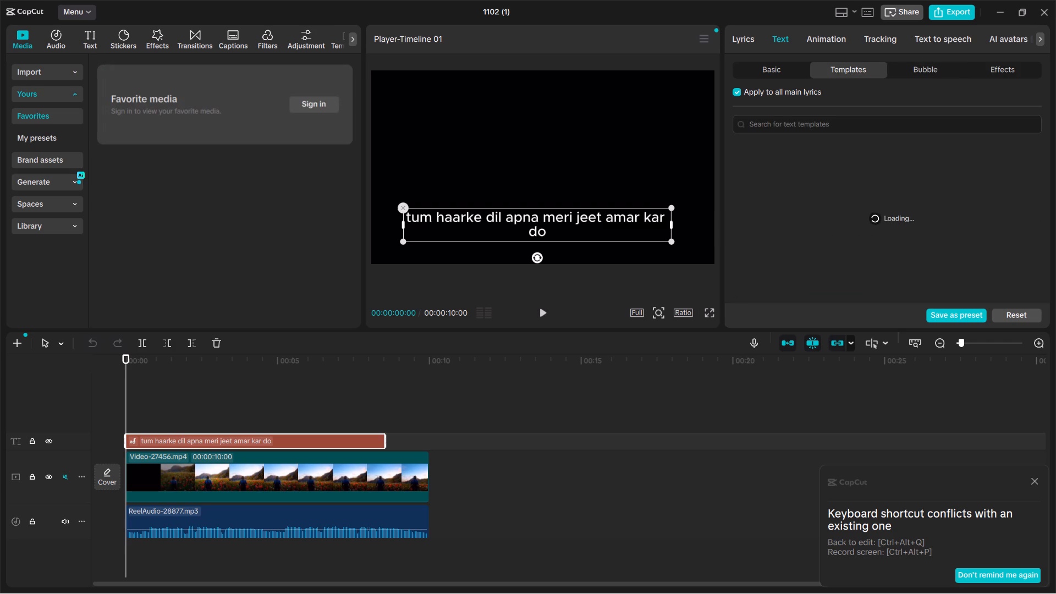
# Look through the Spaces media section and the AI image, AI video and AI dialogue scene generators.
pyautogui.click(67, 202)
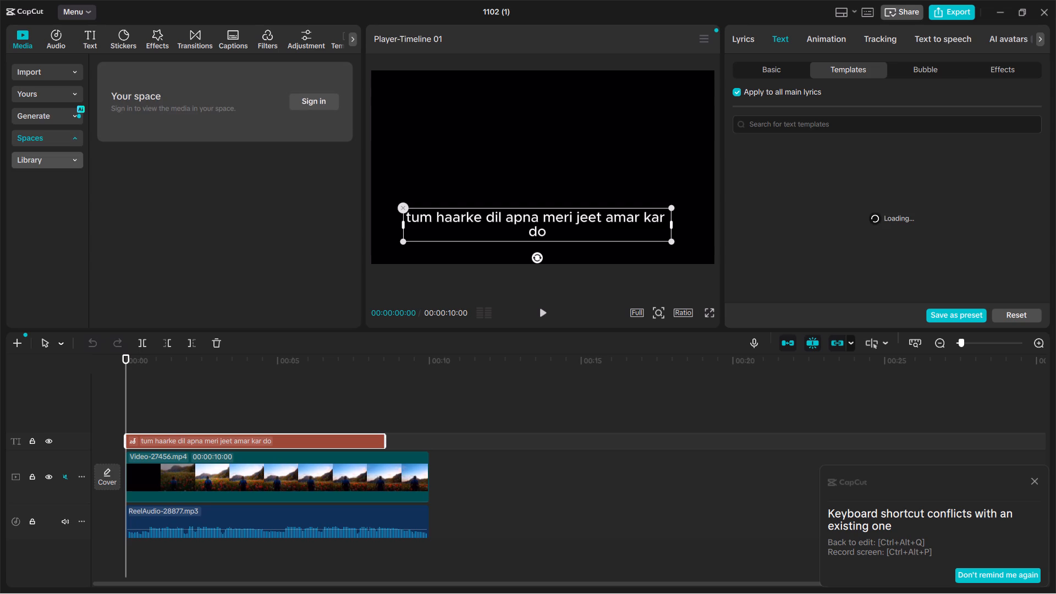
pyautogui.click(53, 163)
pyautogui.click(50, 116)
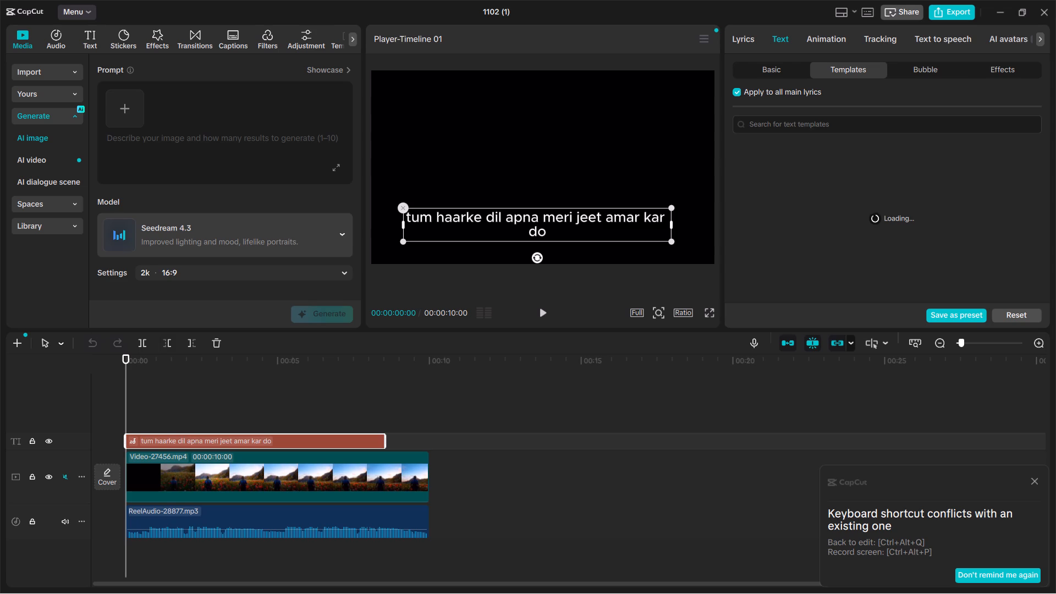
pyautogui.click(232, 436)
pyautogui.click(56, 157)
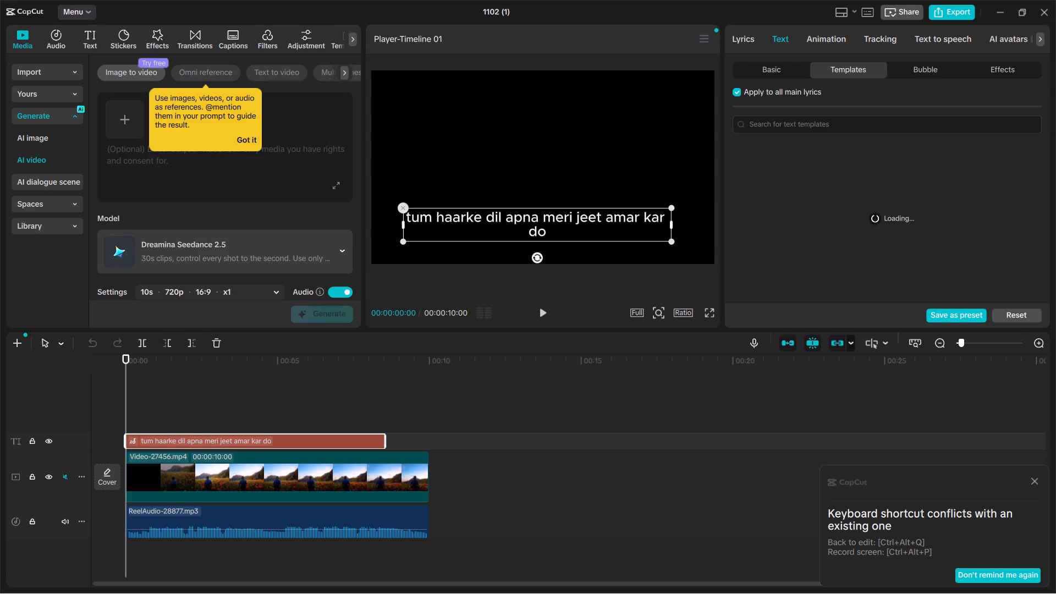
pyautogui.click(63, 182)
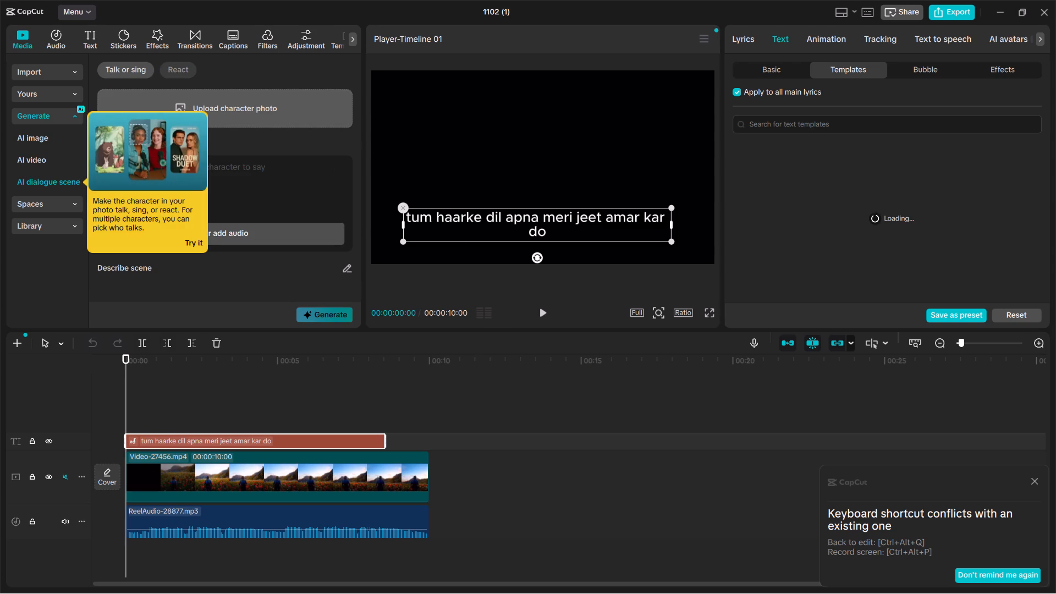
pyautogui.moveTo(14, 258); pyautogui.dragTo(188, 241)
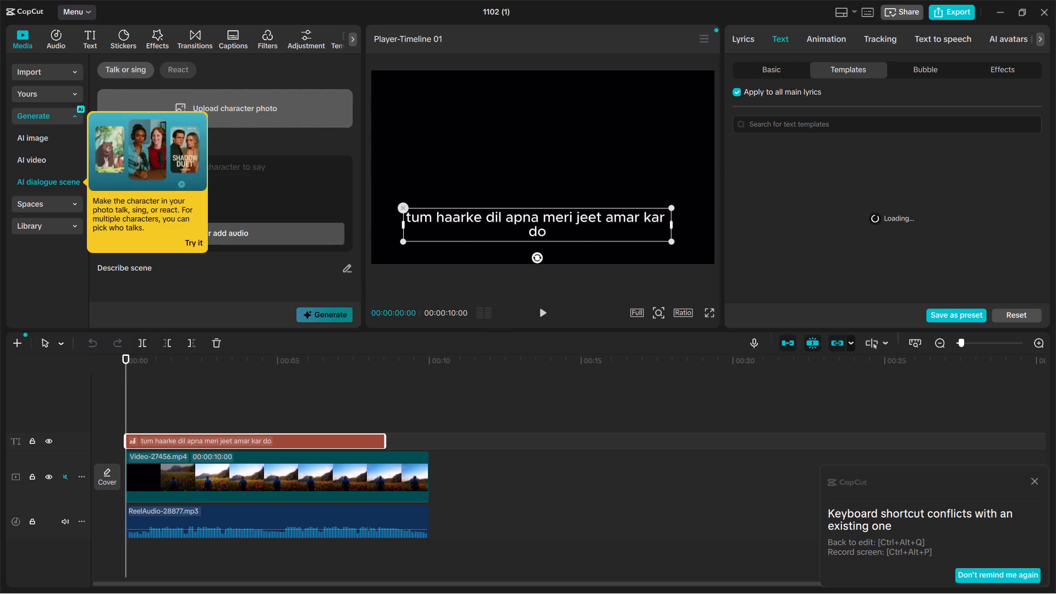
pyautogui.moveTo(188, 241); pyautogui.dragTo(190, 243)
pyautogui.click(190, 243)
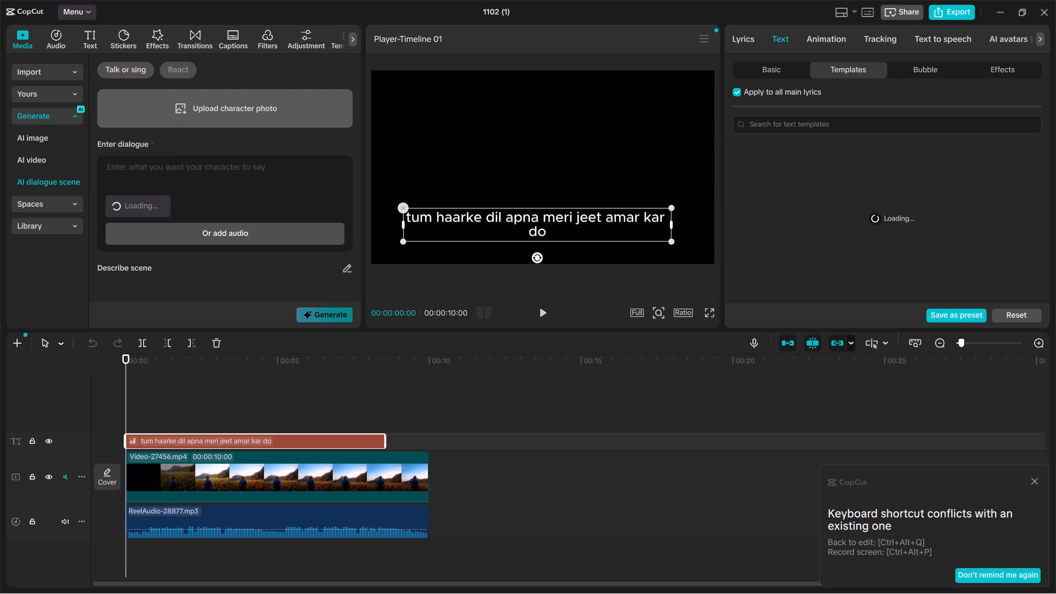
# Delete the lyrics clip "tum haarke dil apna meri jeet amar kar do" from the timeline.
pyautogui.click(279, 439)
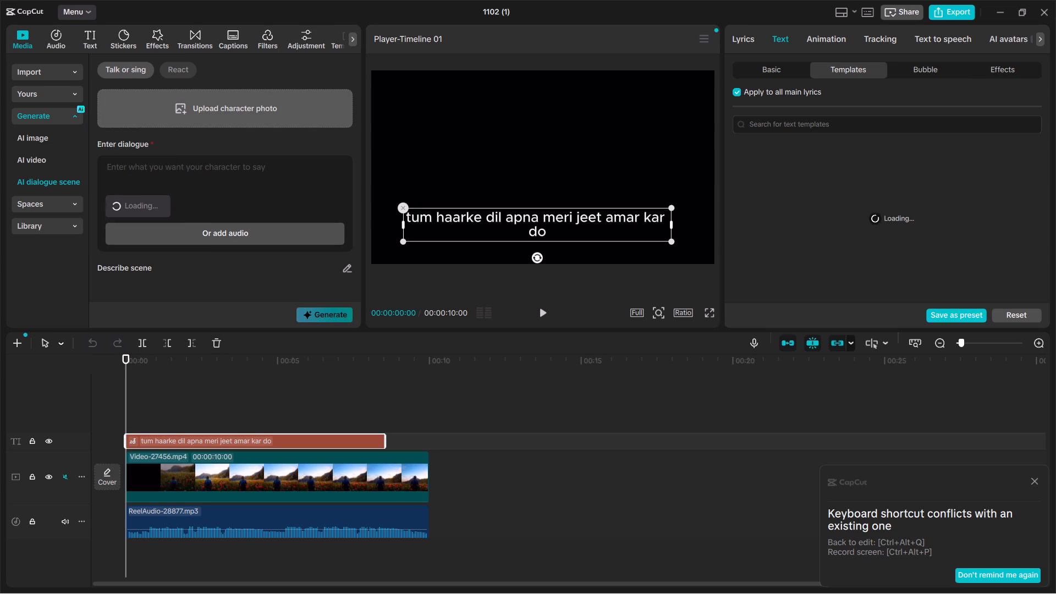
pyautogui.rightClick(279, 439)
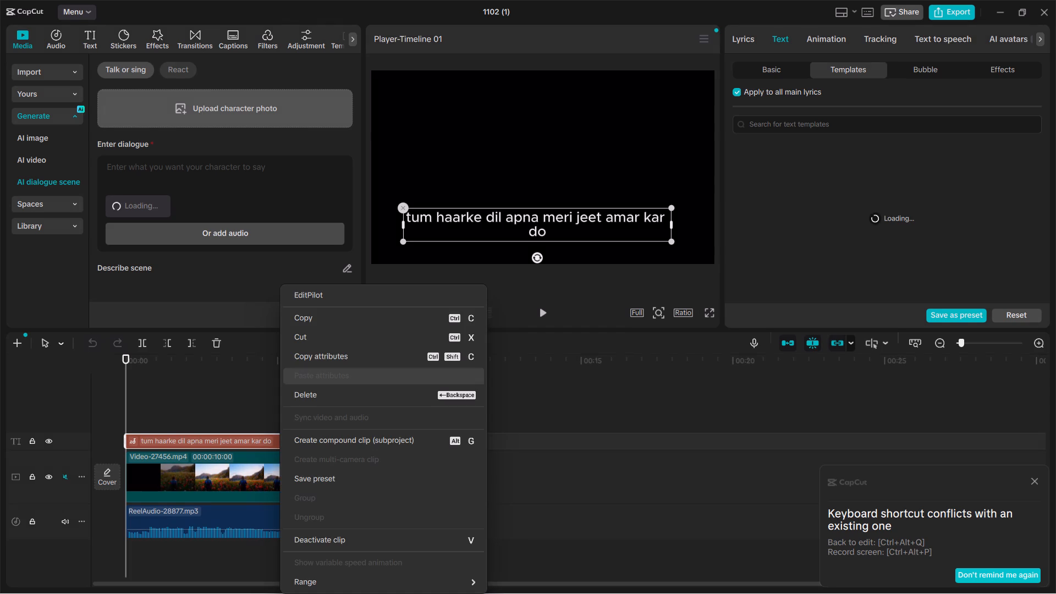
pyautogui.click(331, 391)
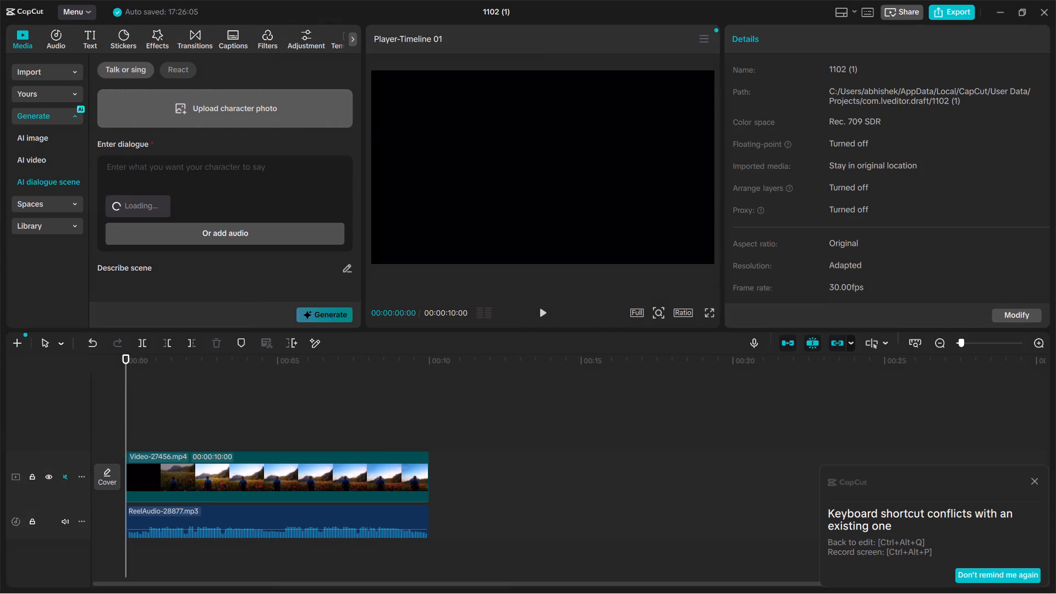
# Turn on Motion blur for the Video-27456.mp4 clip in its basic video settings.
pyautogui.click(304, 34)
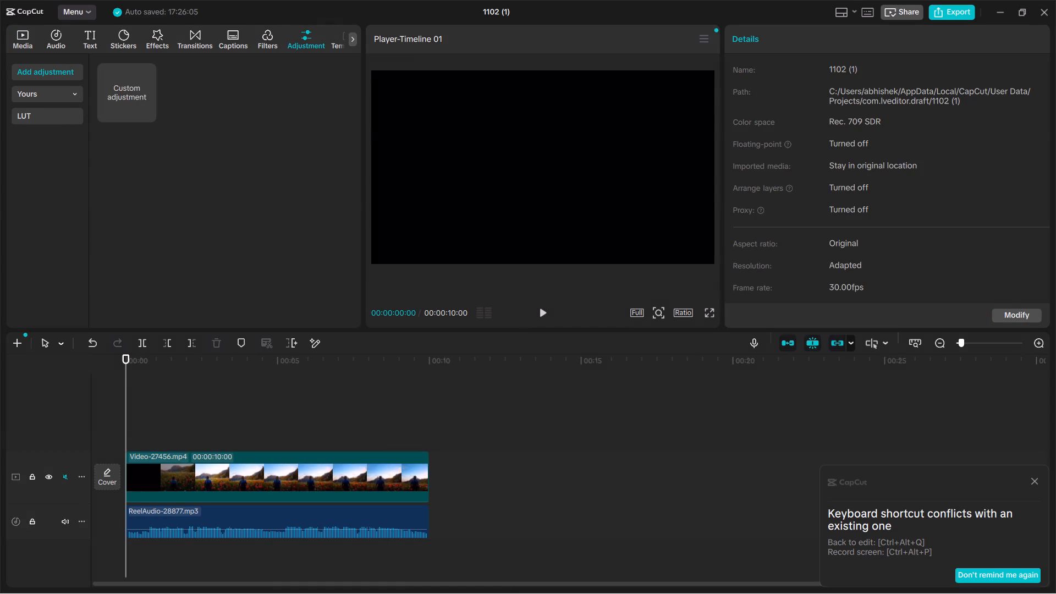
pyautogui.click(196, 475)
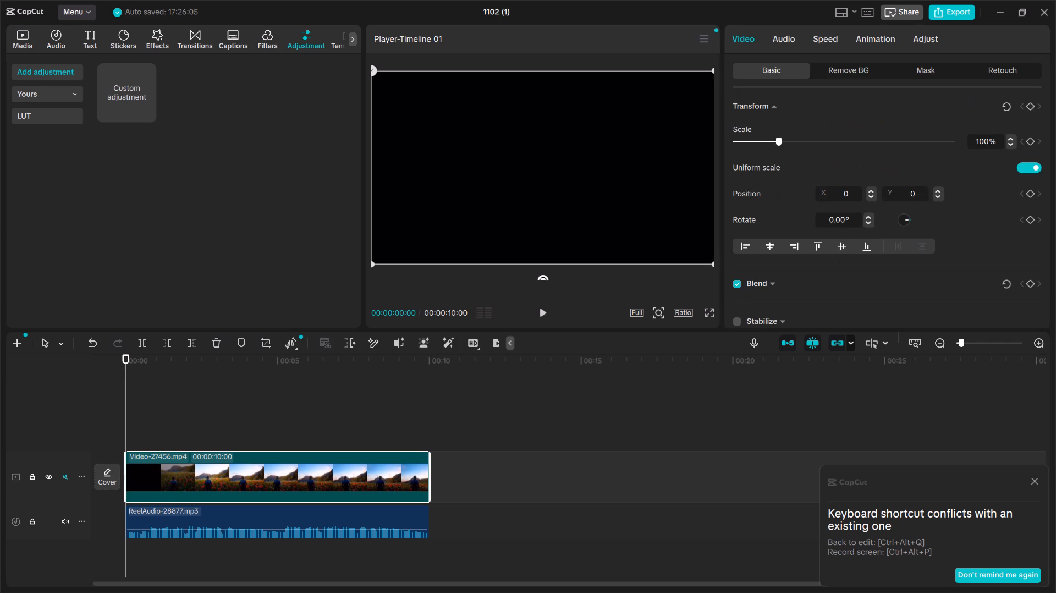
pyautogui.click(307, 37)
pyautogui.scroll(-3, 856, 101)
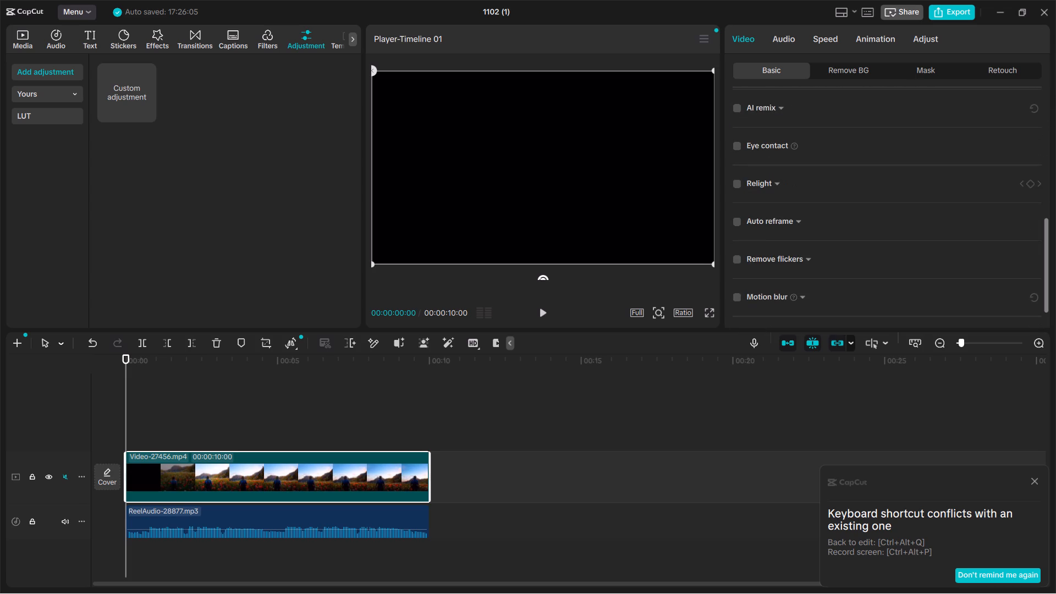
pyautogui.scroll(-2, 856, 101)
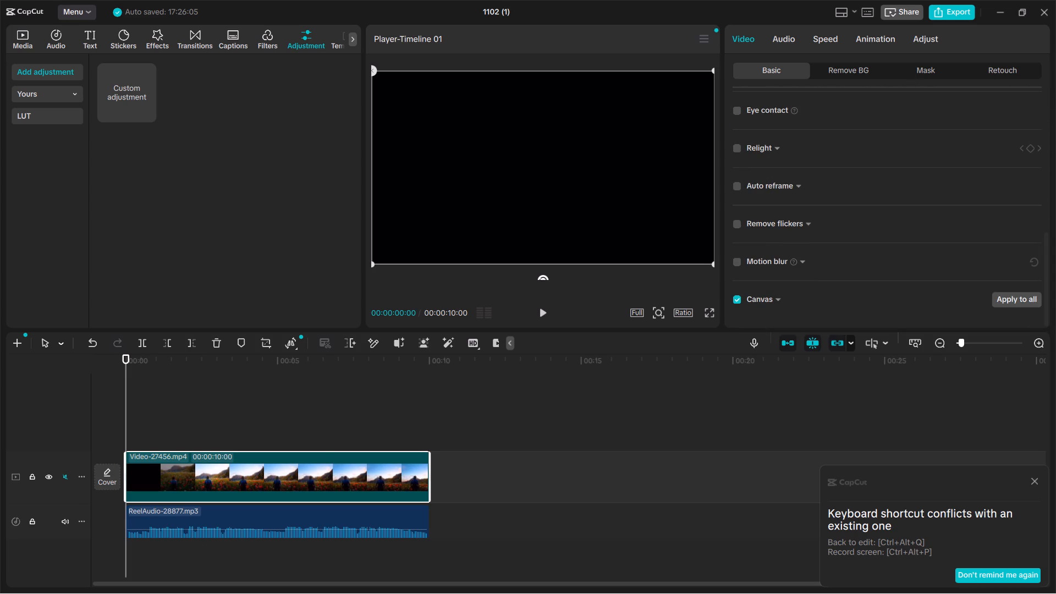
pyautogui.click(738, 262)
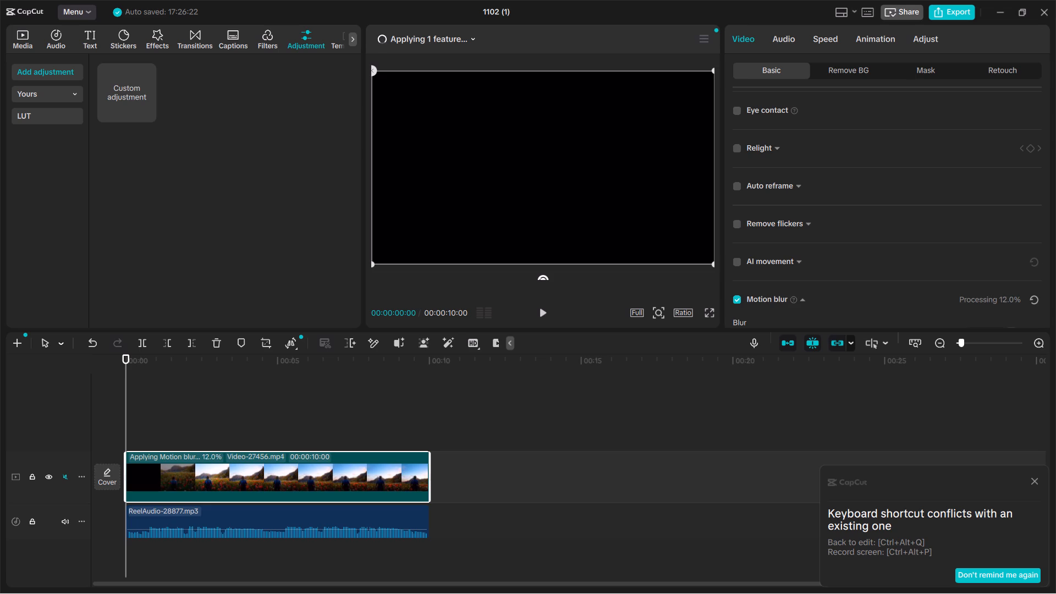
# Look over the video clip's Motion blur, Transform, Retouch, Mask and Adjust settings.
pyautogui.scroll(1, 864, 230)
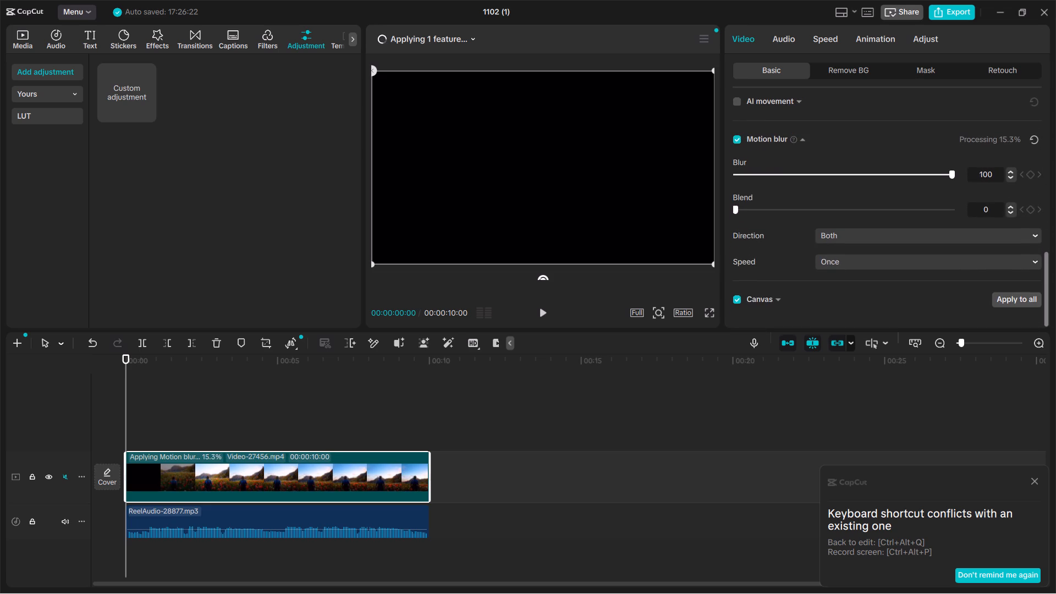
pyautogui.scroll(2, 864, 230)
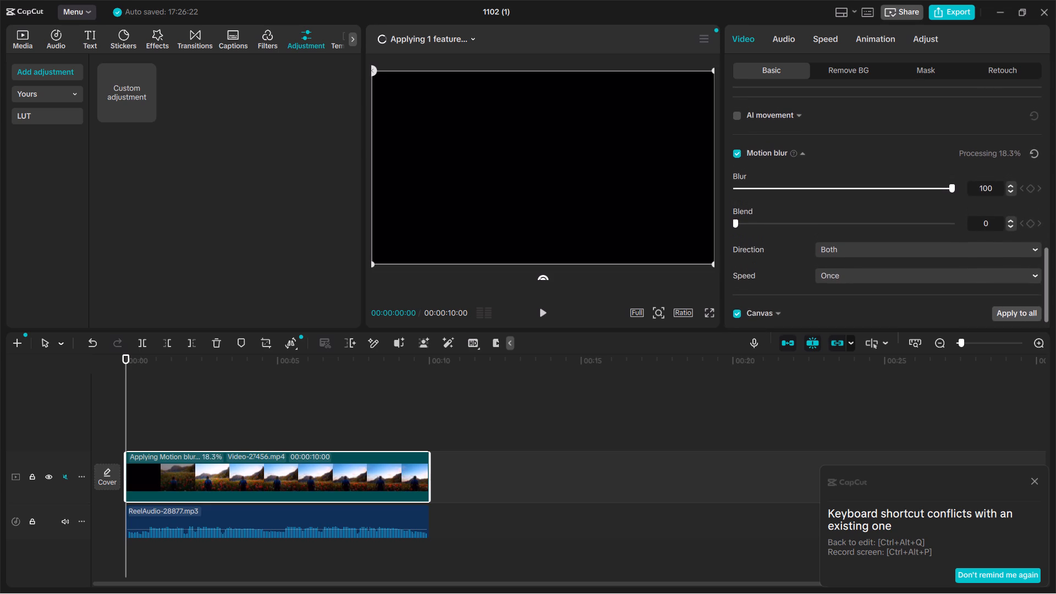
pyautogui.scroll(1, 864, 230)
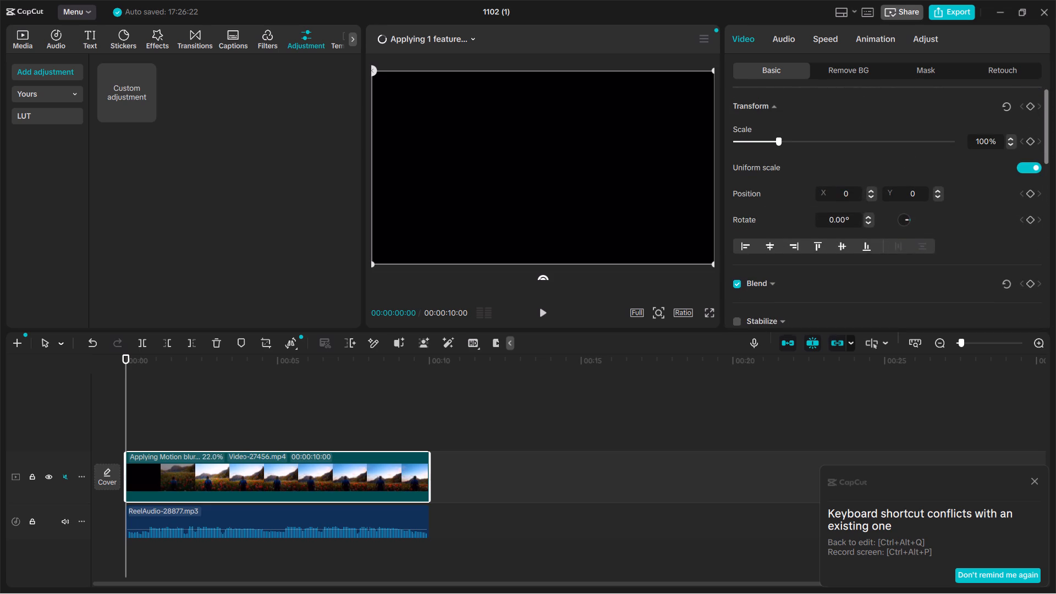
pyautogui.scroll(1, 864, 230)
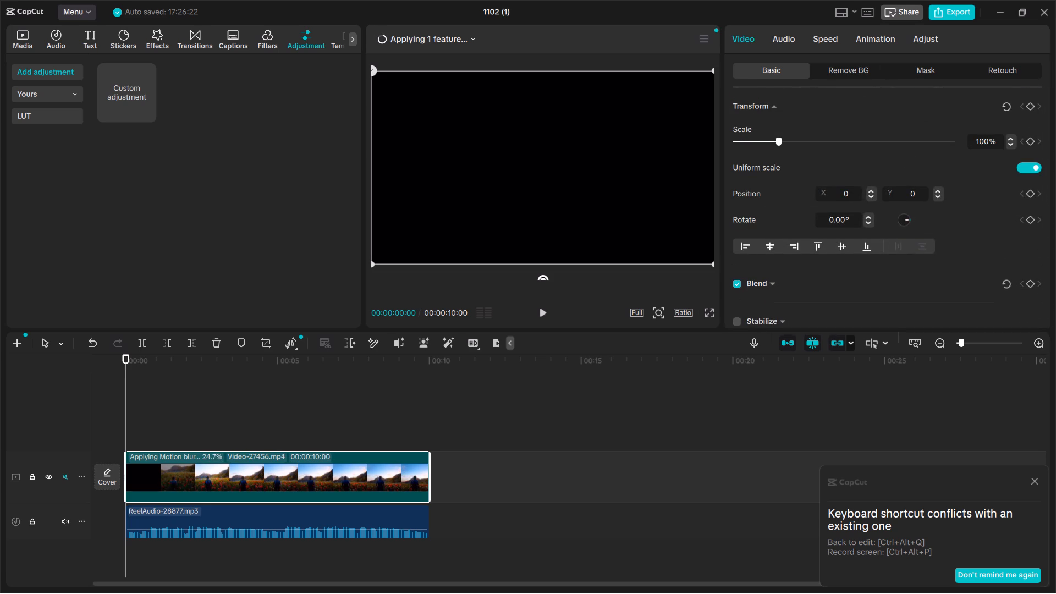
pyautogui.click(997, 63)
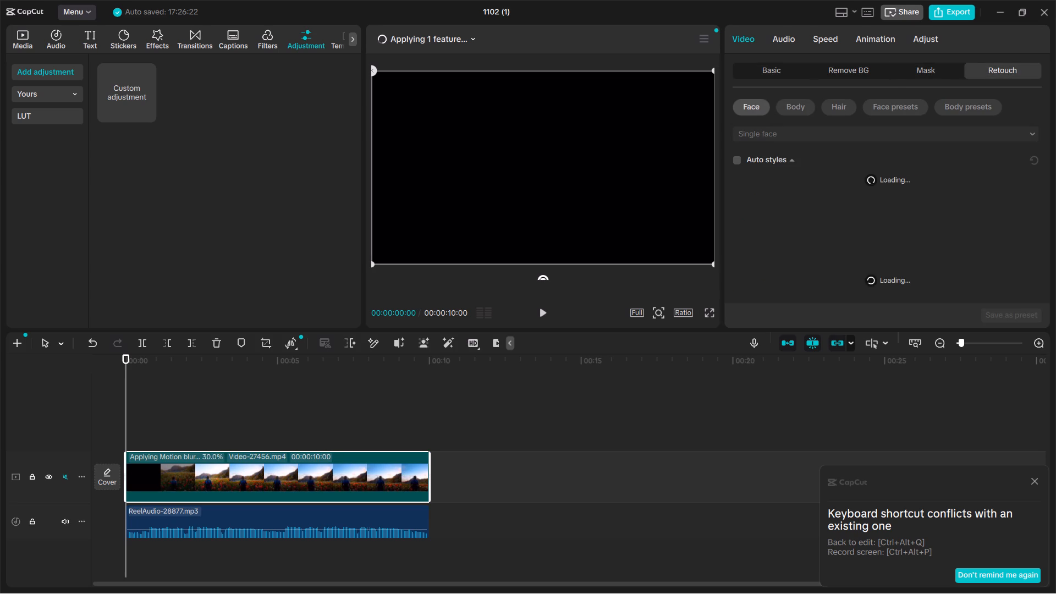
pyautogui.click(928, 71)
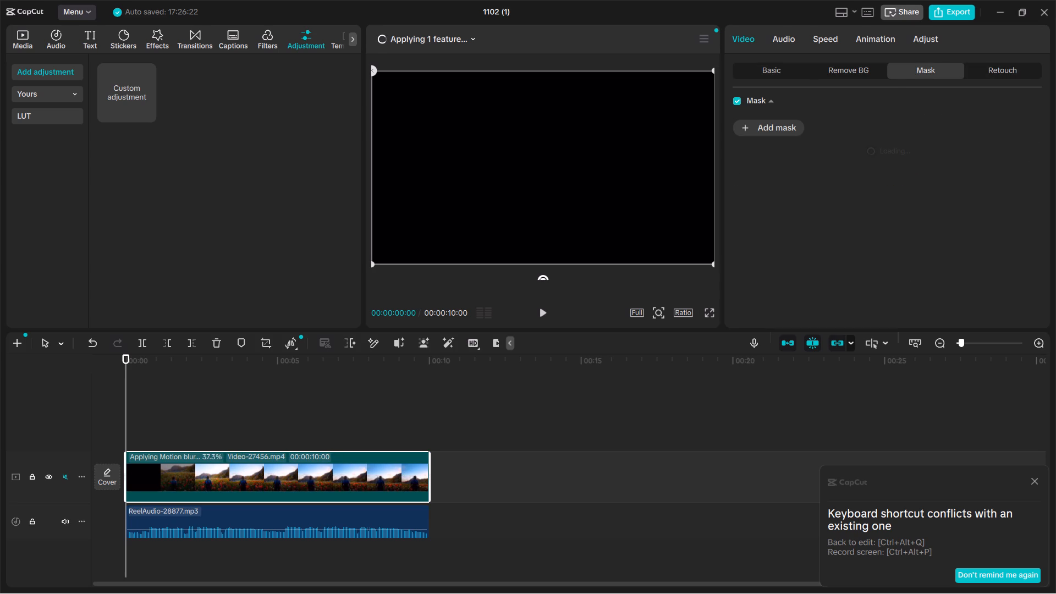
pyautogui.click(922, 36)
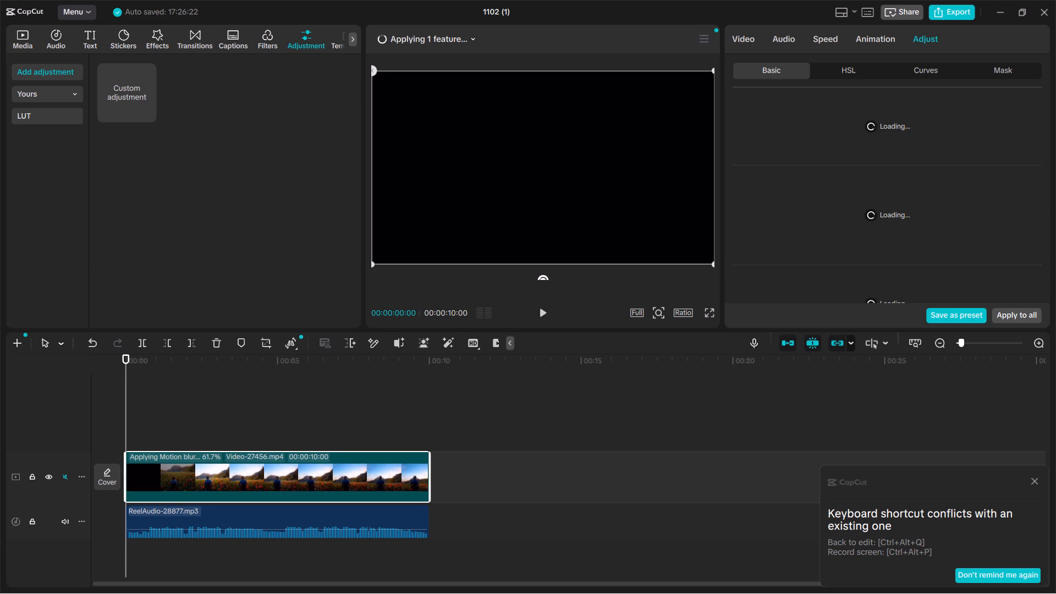
# Play the video from the start and pause at about 2 seconds.
pyautogui.press('space')
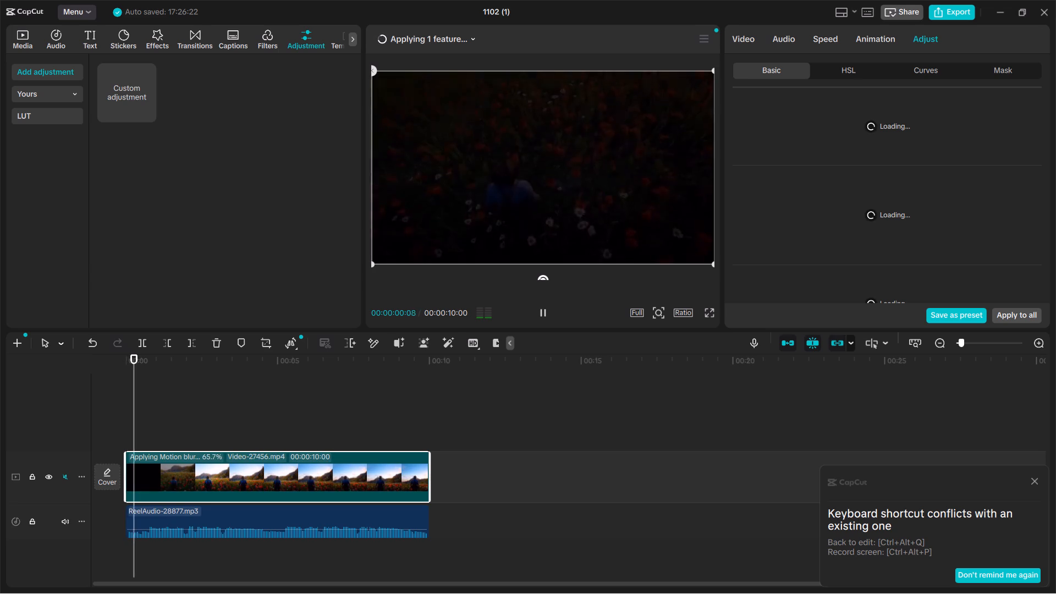
pyautogui.press('space')
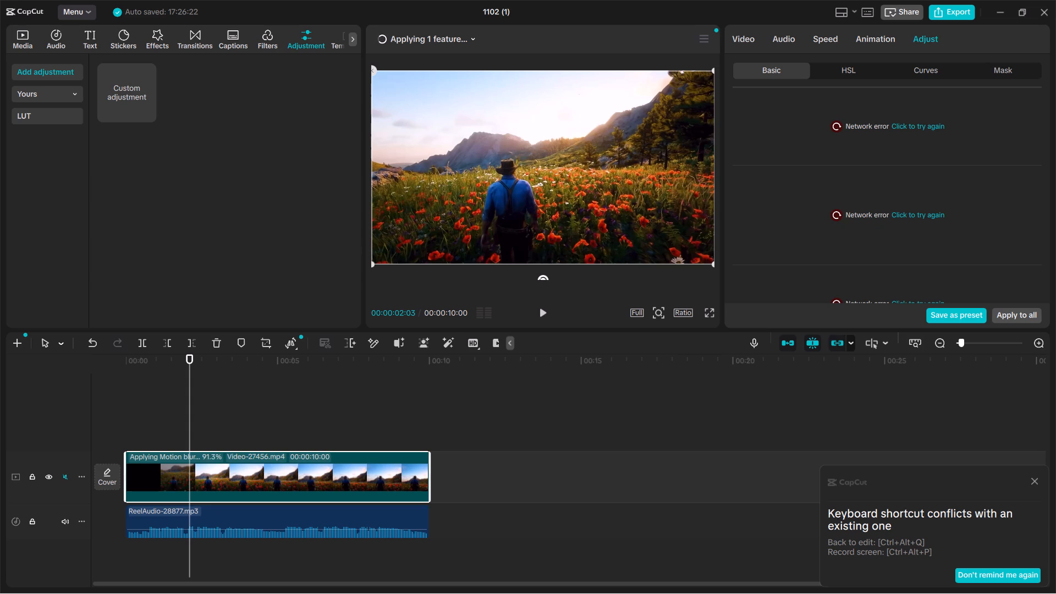
# View the HSL adjustments and the Animation options for the video clip.
pyautogui.click(849, 67)
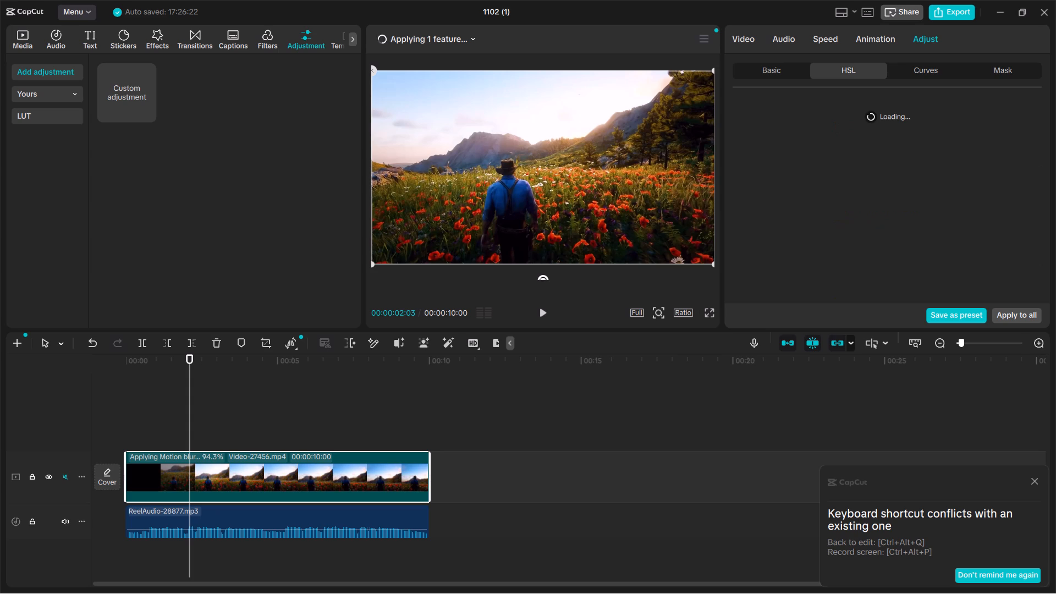
pyautogui.click(882, 33)
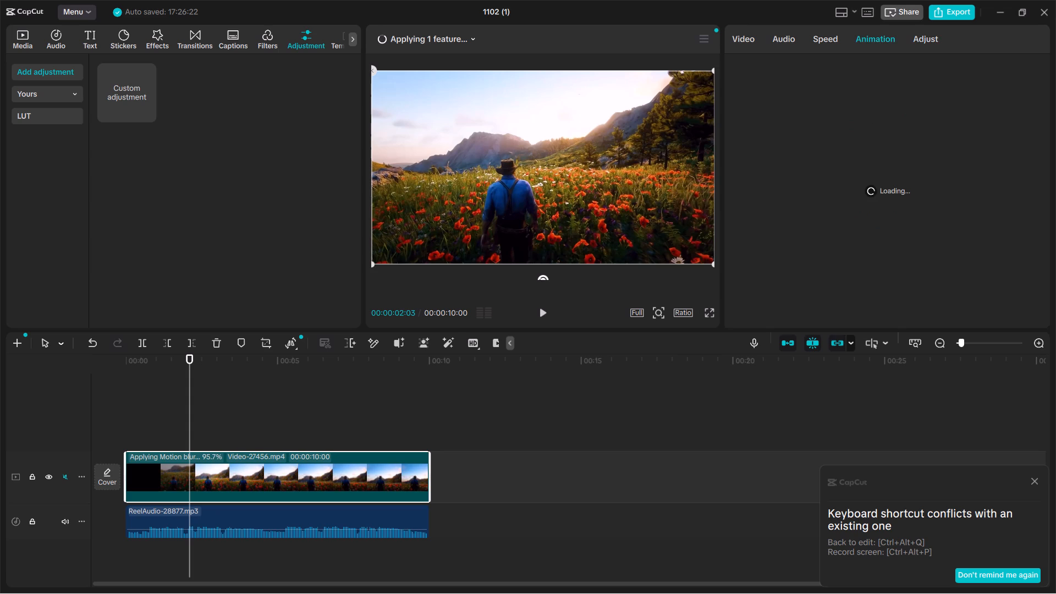
# Open the Filters library and look through the other available tool categories.
pyautogui.click(265, 38)
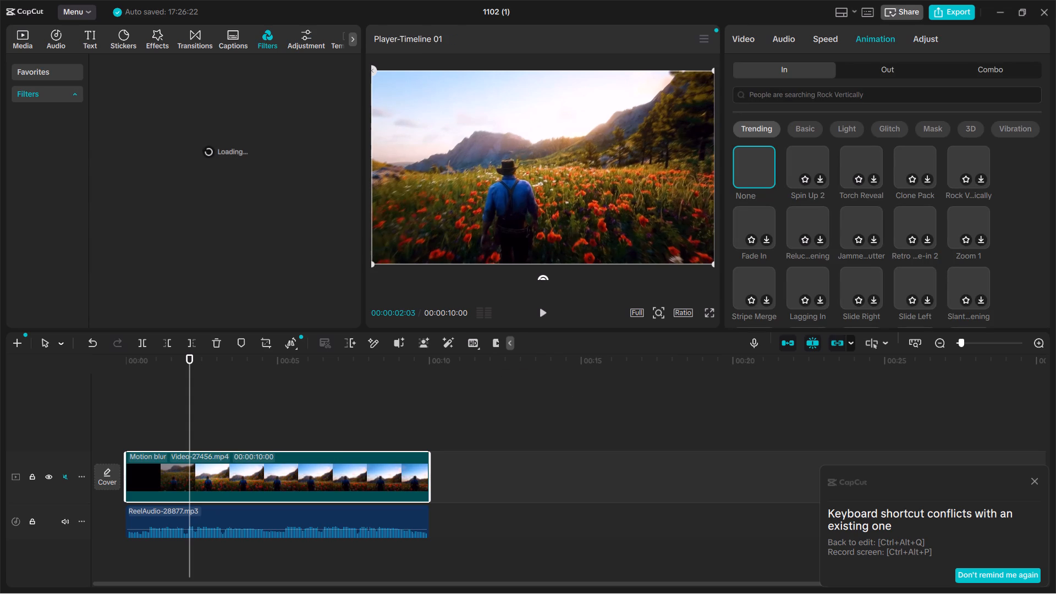
pyautogui.hscroll(-6, 172, 40)
pyautogui.click(355, 37)
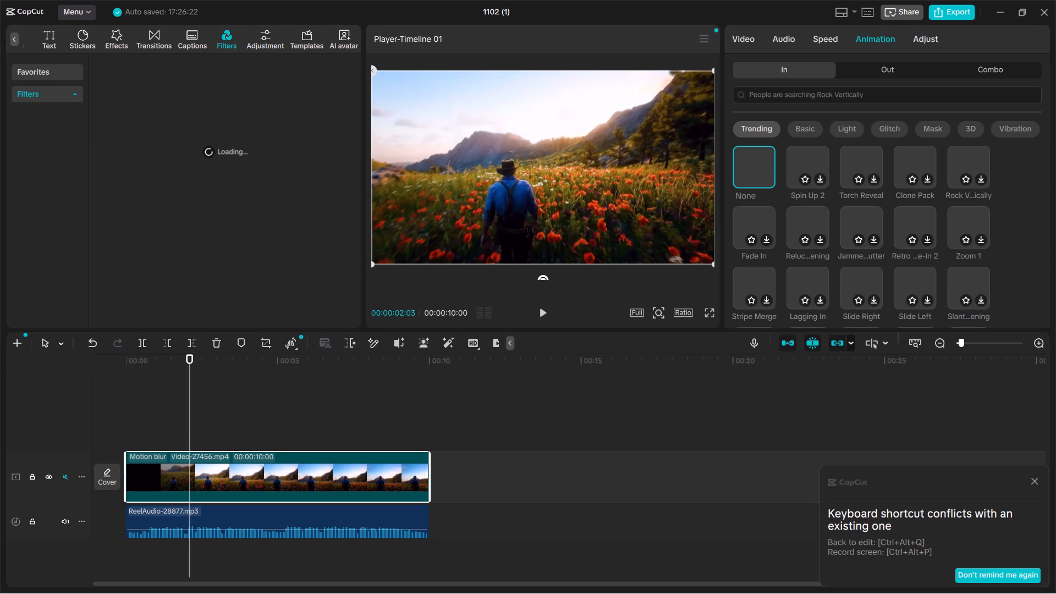
pyautogui.hscroll(2, 80, 37)
pyautogui.click(15, 39)
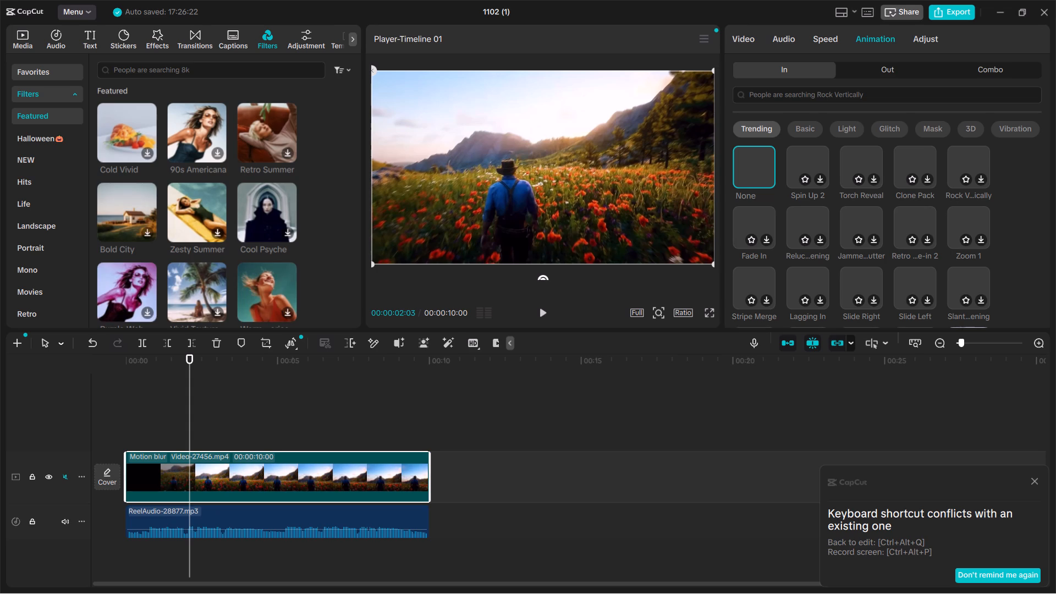
pyautogui.hscroll(1, 95, 42)
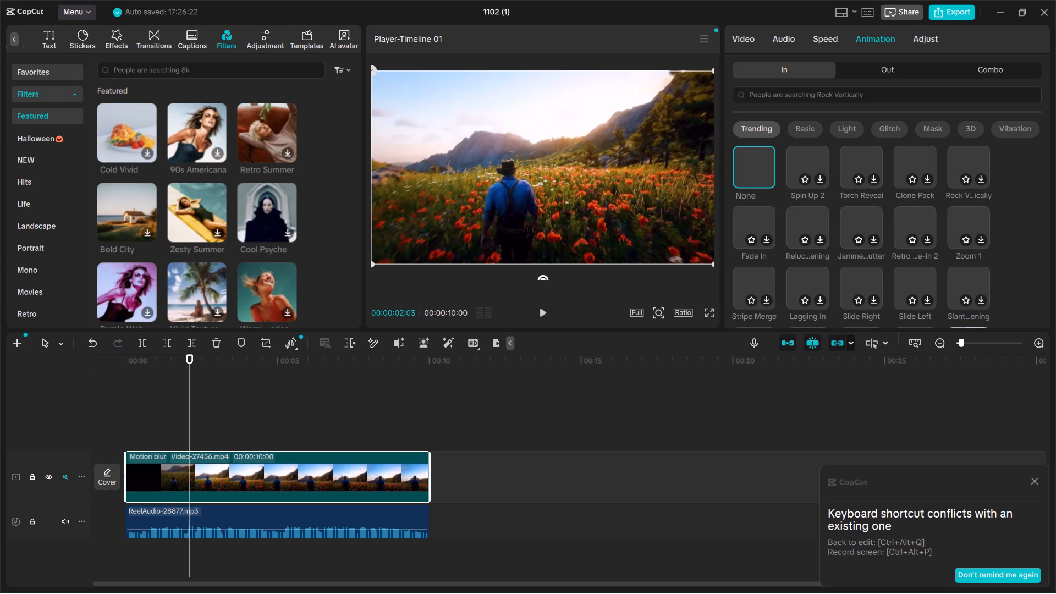
pyautogui.hscroll(2, 95, 42)
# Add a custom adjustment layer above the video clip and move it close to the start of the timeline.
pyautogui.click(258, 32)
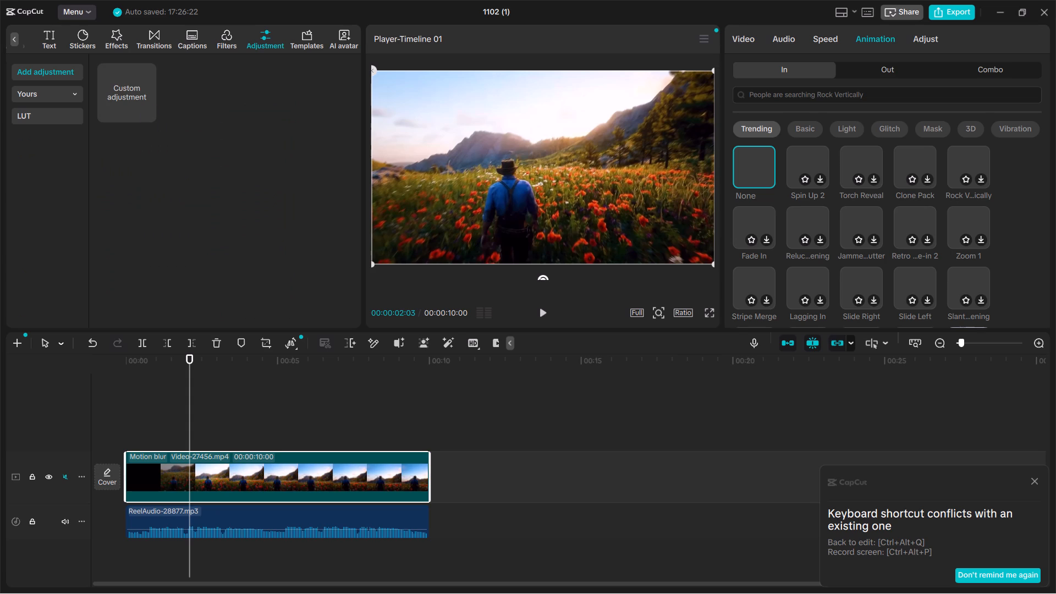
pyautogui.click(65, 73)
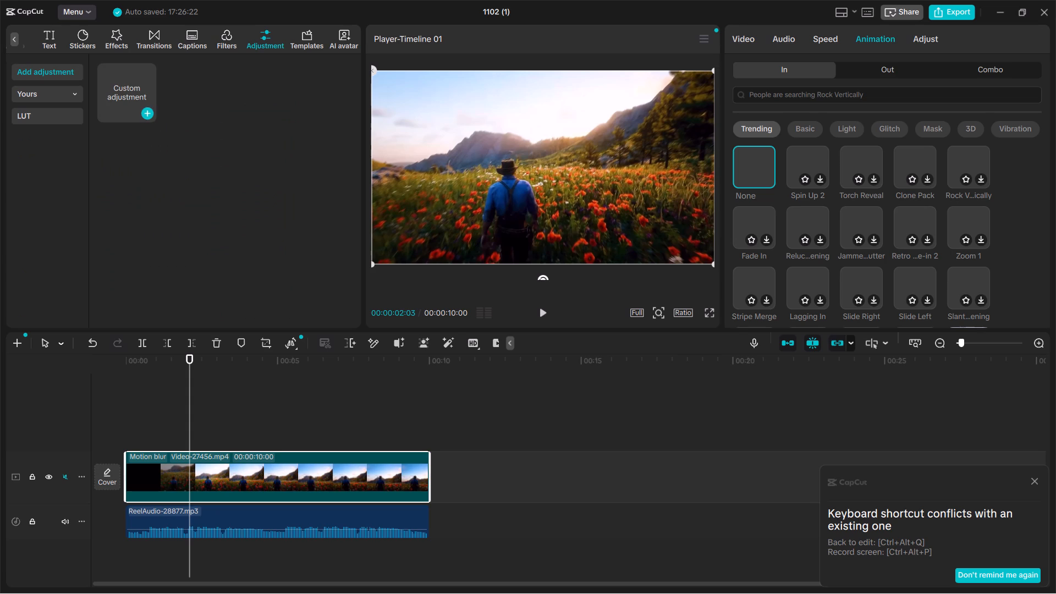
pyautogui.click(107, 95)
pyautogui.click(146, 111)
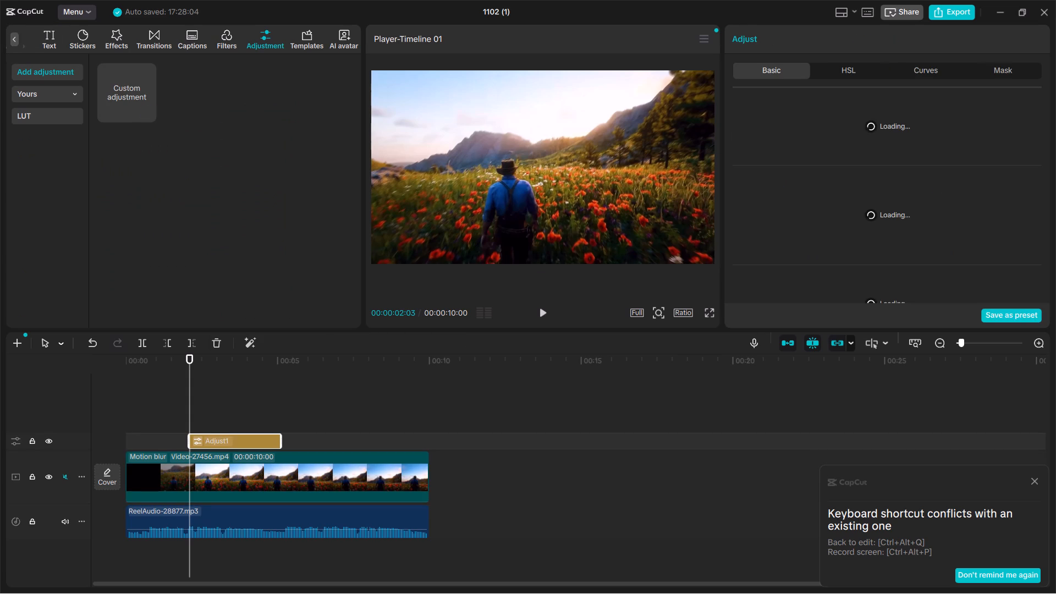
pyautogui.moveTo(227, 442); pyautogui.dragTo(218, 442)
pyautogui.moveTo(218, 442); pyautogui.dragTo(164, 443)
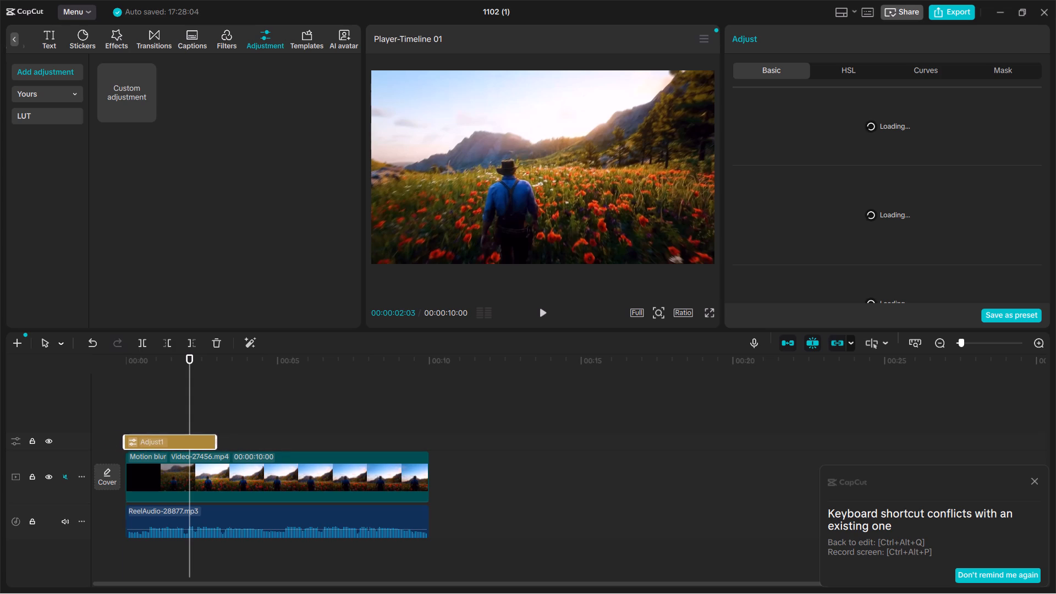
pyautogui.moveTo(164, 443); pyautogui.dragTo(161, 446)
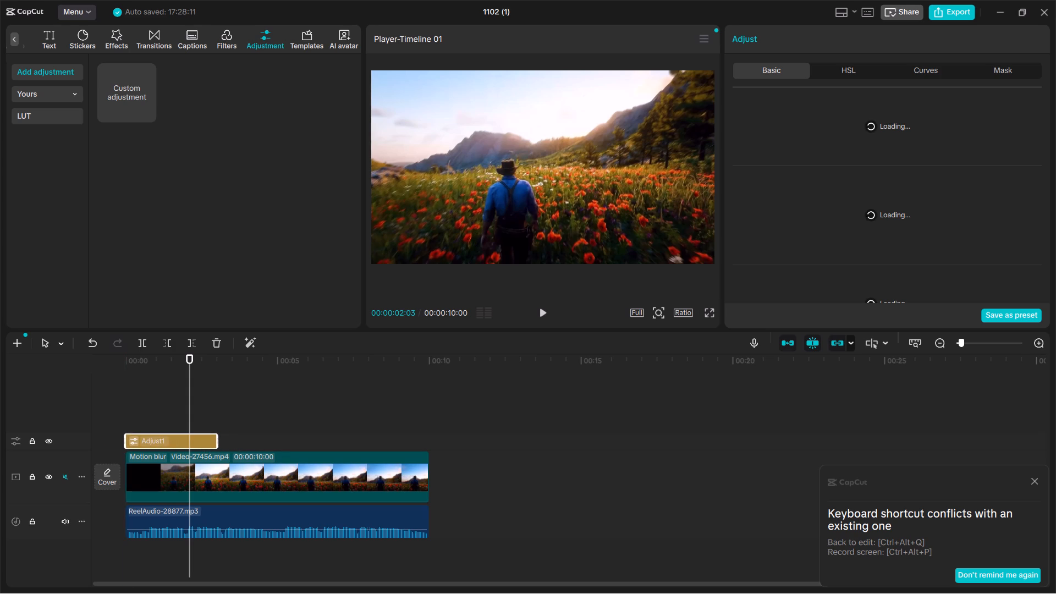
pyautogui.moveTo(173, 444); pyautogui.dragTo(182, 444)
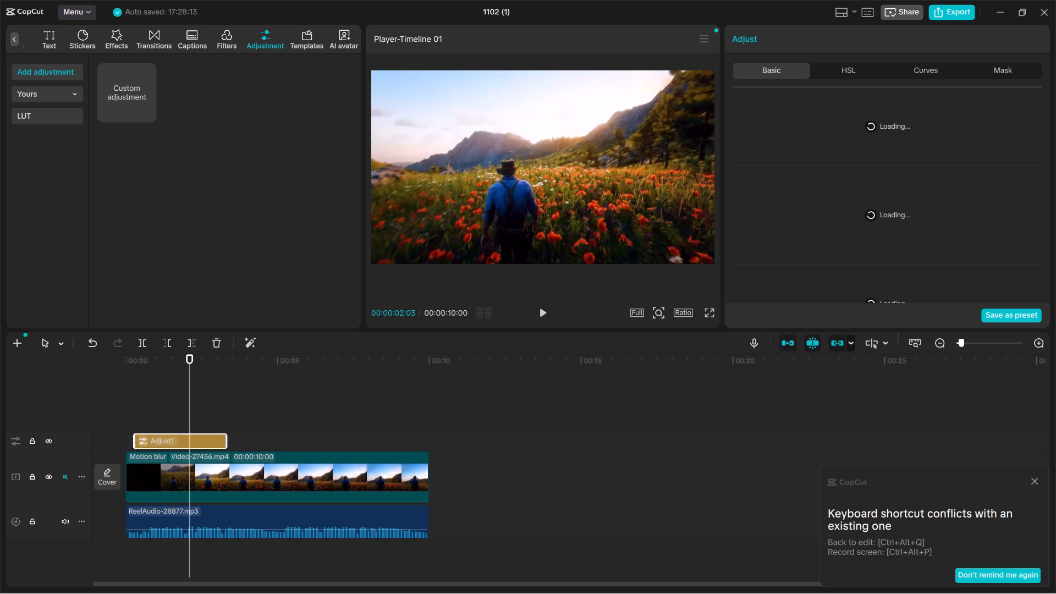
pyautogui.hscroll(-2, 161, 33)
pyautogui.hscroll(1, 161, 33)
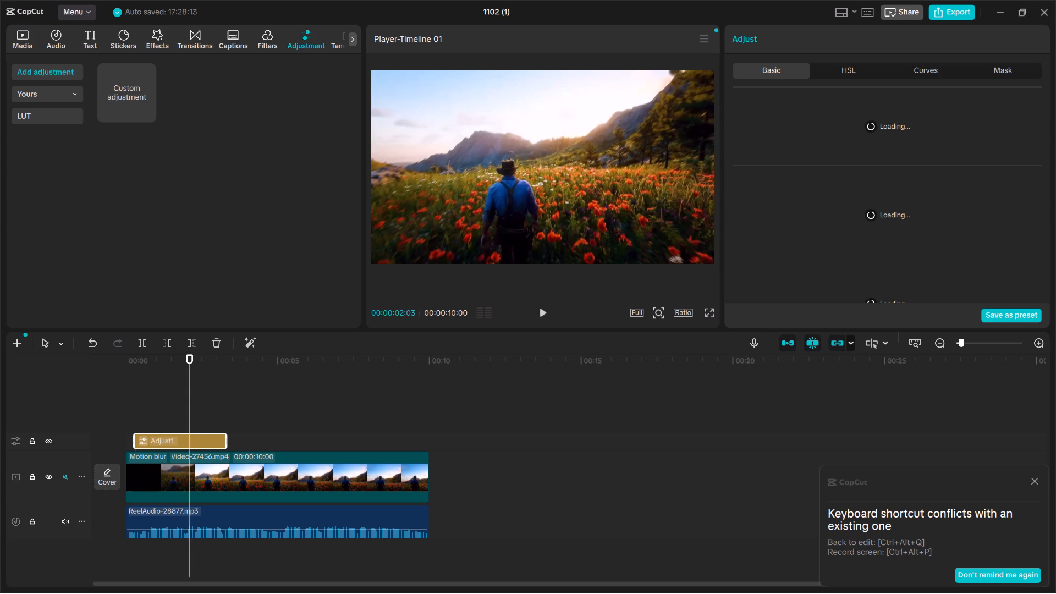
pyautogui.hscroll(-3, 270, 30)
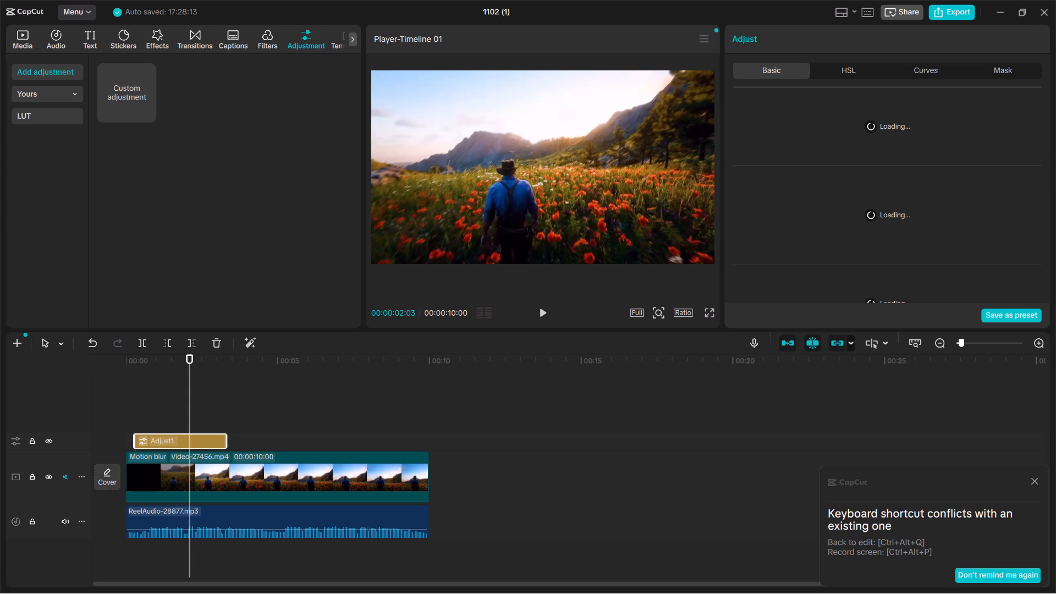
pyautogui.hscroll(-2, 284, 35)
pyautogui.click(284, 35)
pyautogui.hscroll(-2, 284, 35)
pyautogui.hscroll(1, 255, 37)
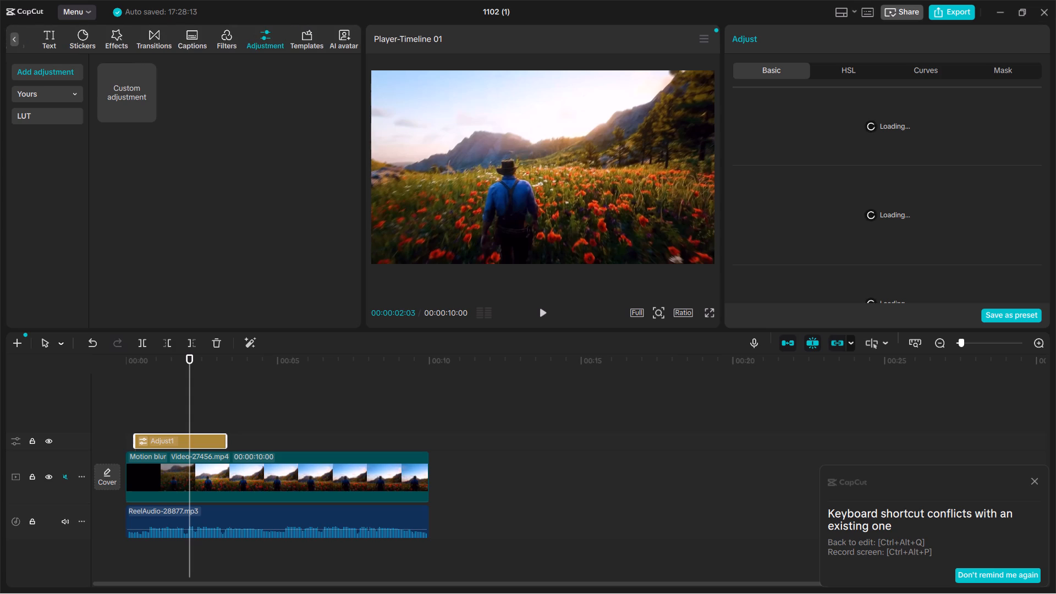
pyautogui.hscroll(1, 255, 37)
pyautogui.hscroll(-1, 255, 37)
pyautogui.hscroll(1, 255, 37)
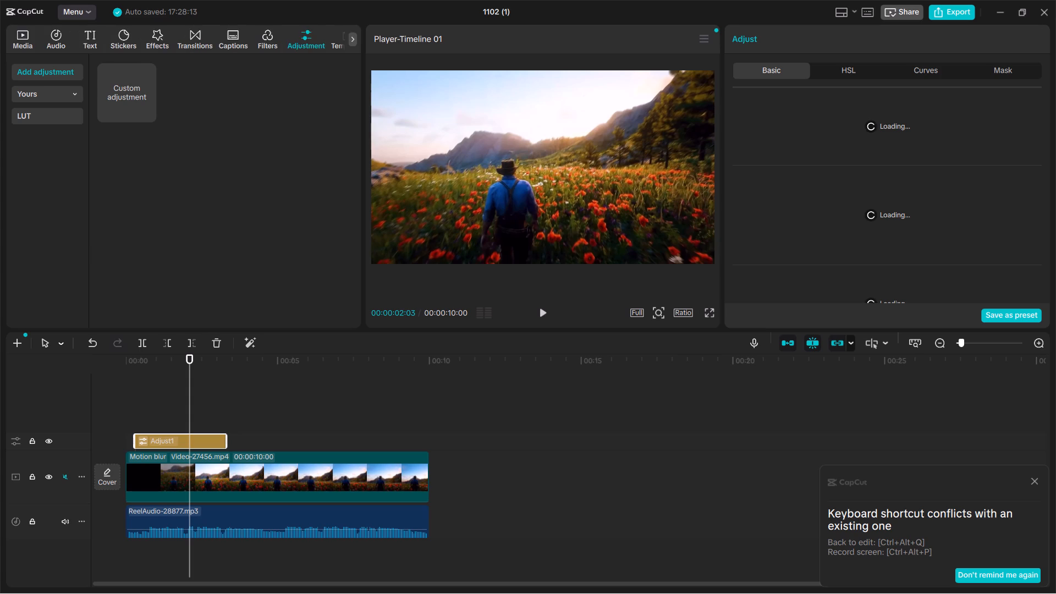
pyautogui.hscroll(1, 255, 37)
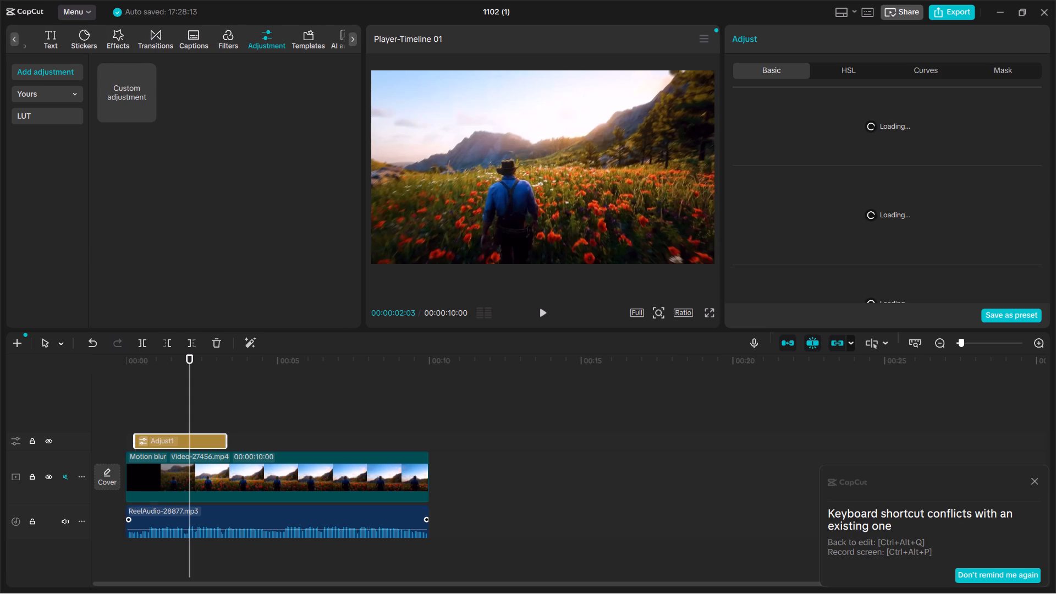
# Turn on Stabilize at the Recommended level and Enhance quality for the video clip, allowing the upload for processing.
pyautogui.click(227, 487)
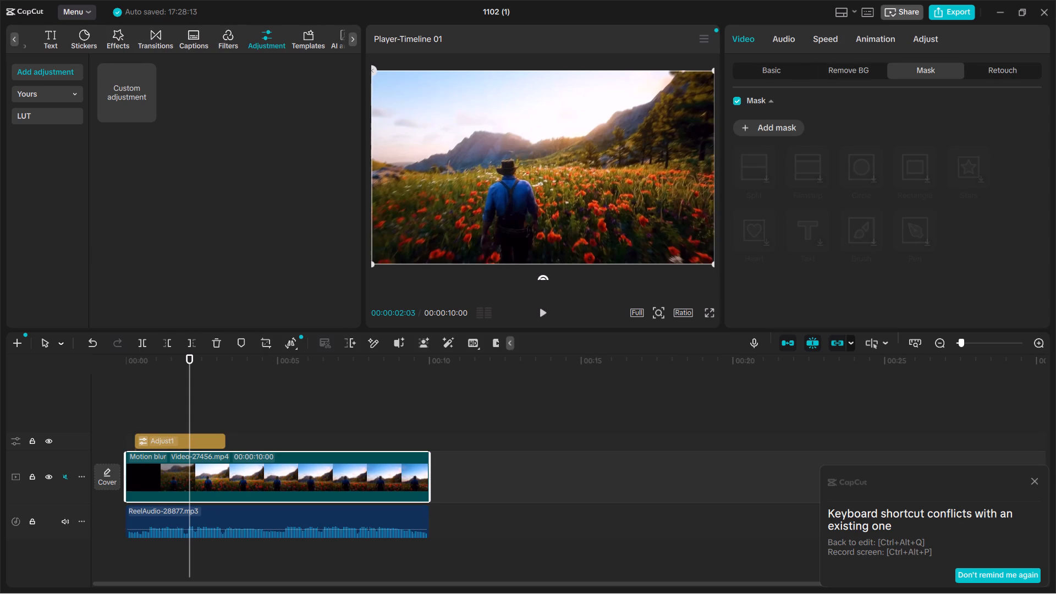
pyautogui.click(989, 71)
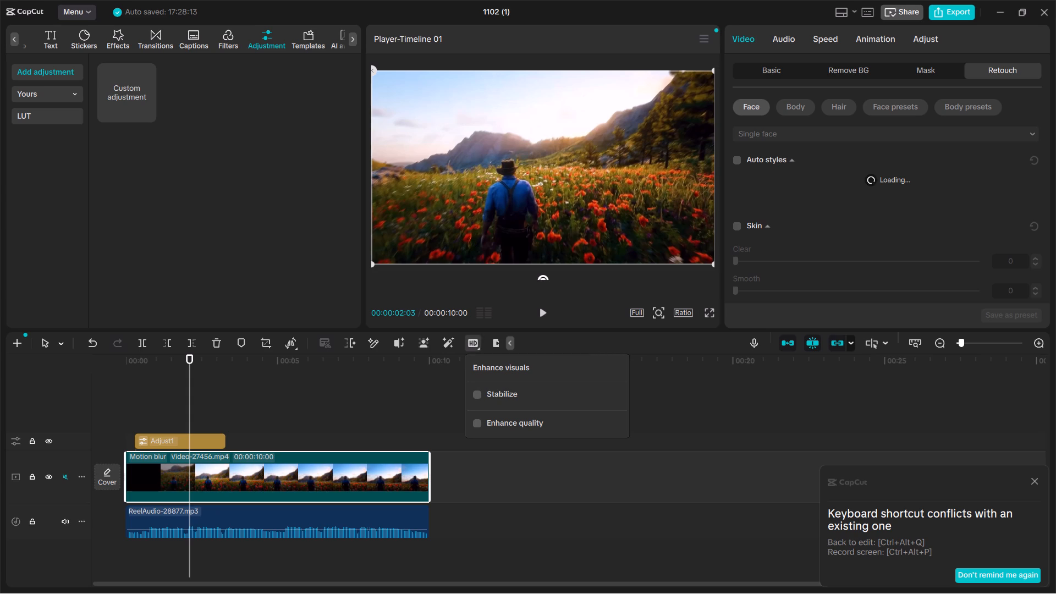
pyautogui.click(475, 392)
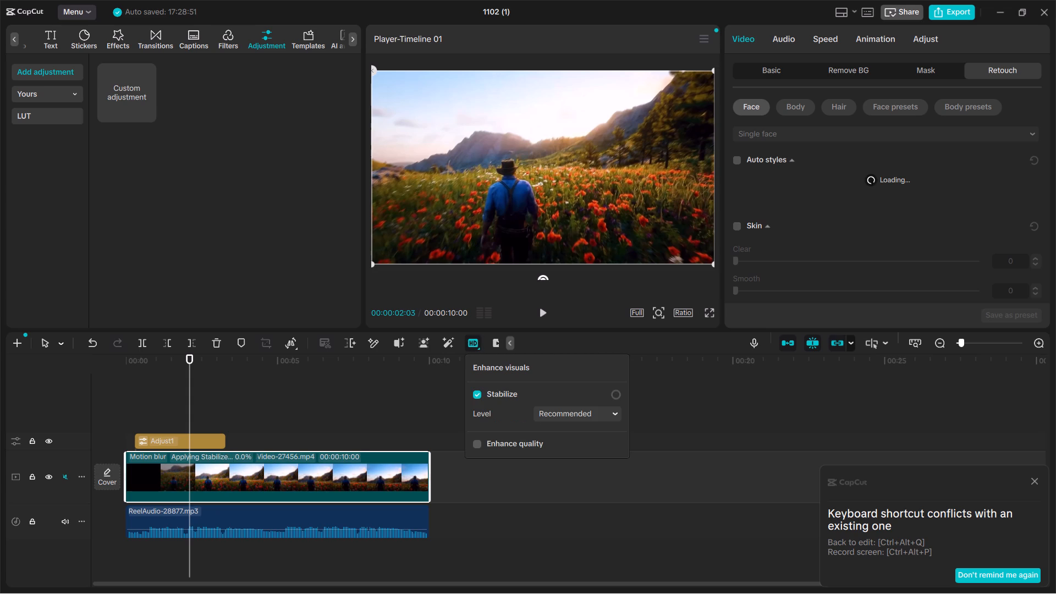
pyautogui.click(478, 442)
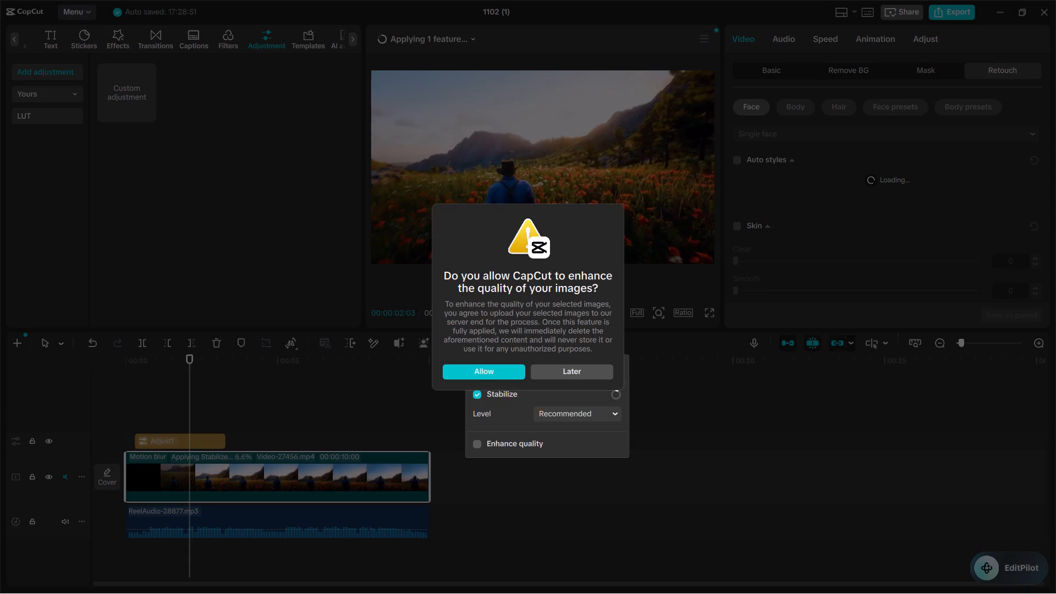
pyautogui.click(479, 366)
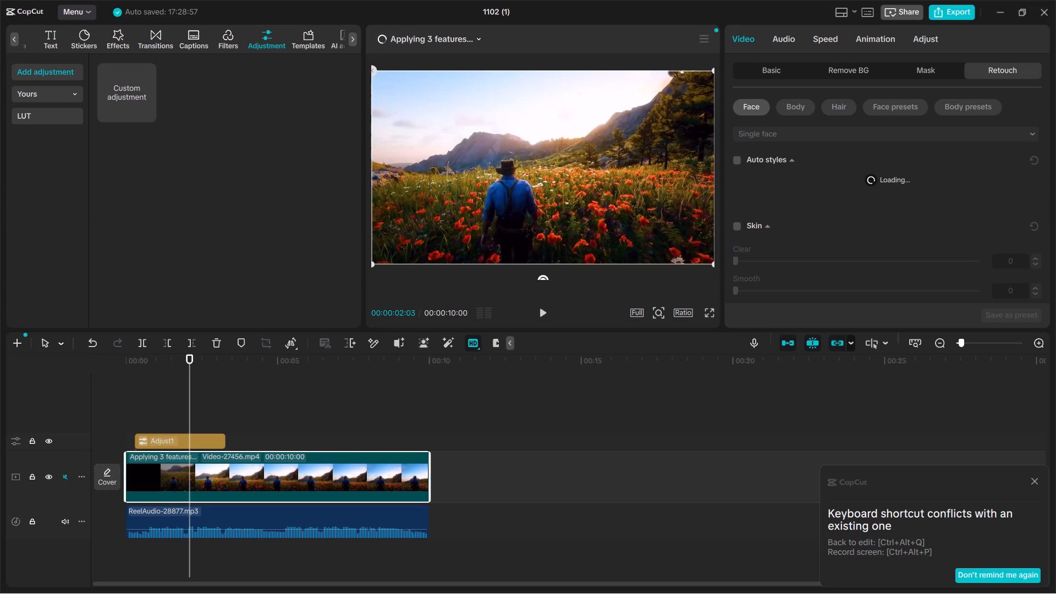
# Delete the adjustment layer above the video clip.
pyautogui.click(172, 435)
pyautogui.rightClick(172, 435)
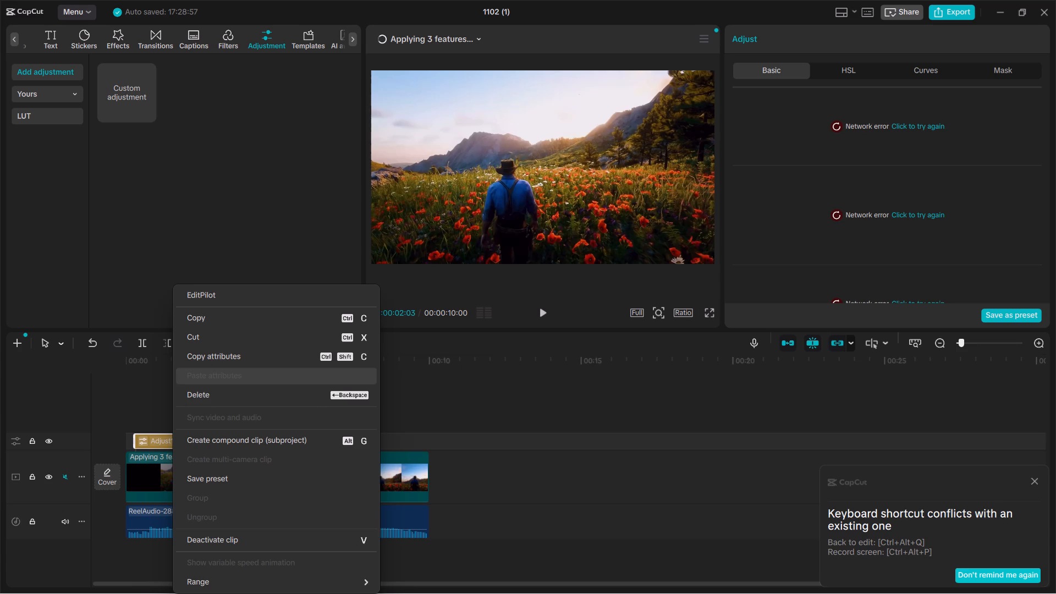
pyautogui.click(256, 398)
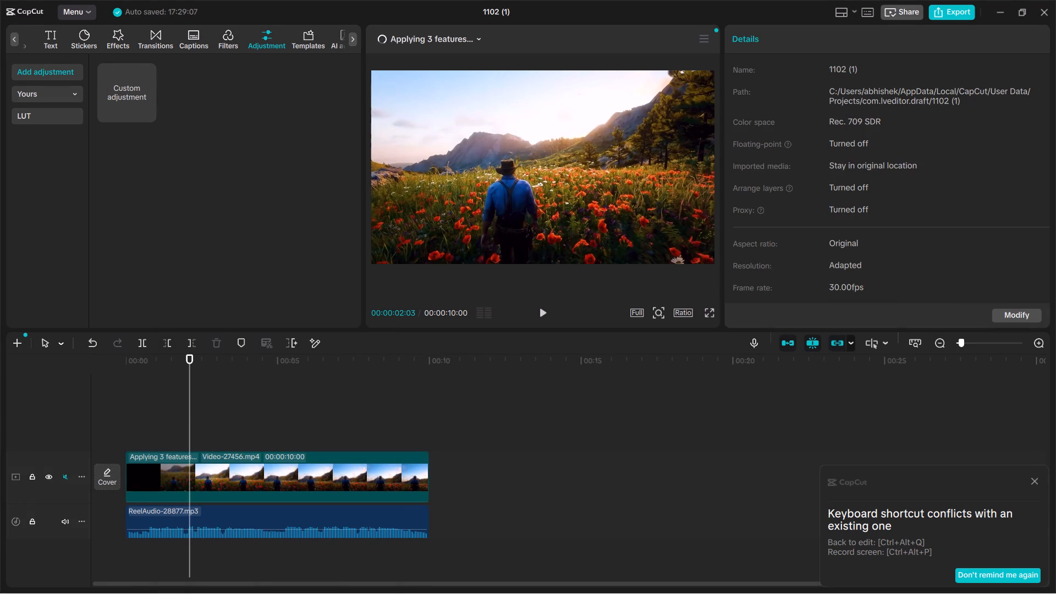
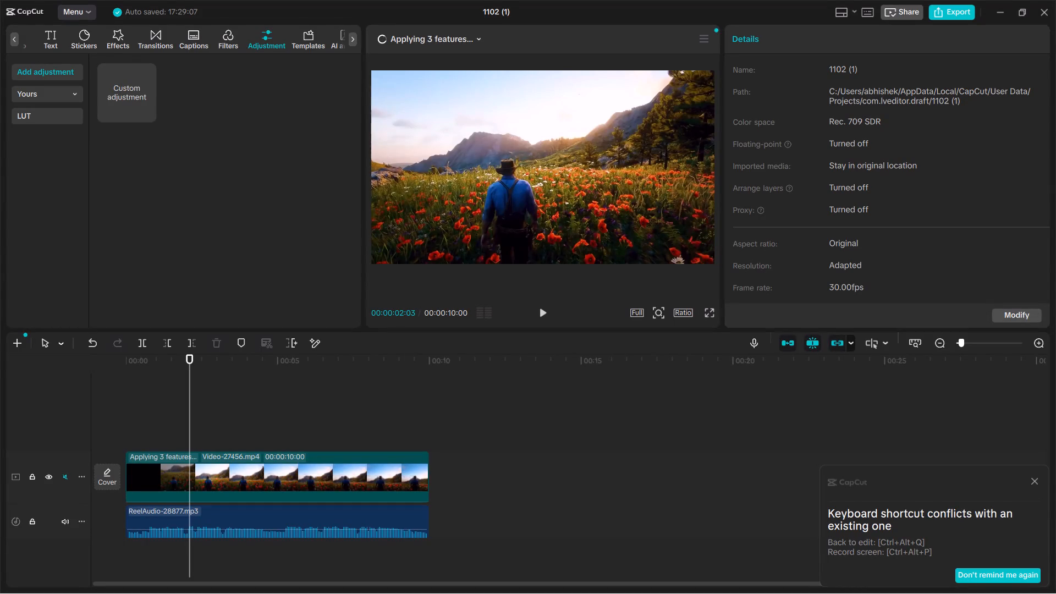
# Review the available Enhance quality and Stabilize level options for the Video-27456.mp4 clip.
pyautogui.click(173, 455)
pyautogui.click(180, 465)
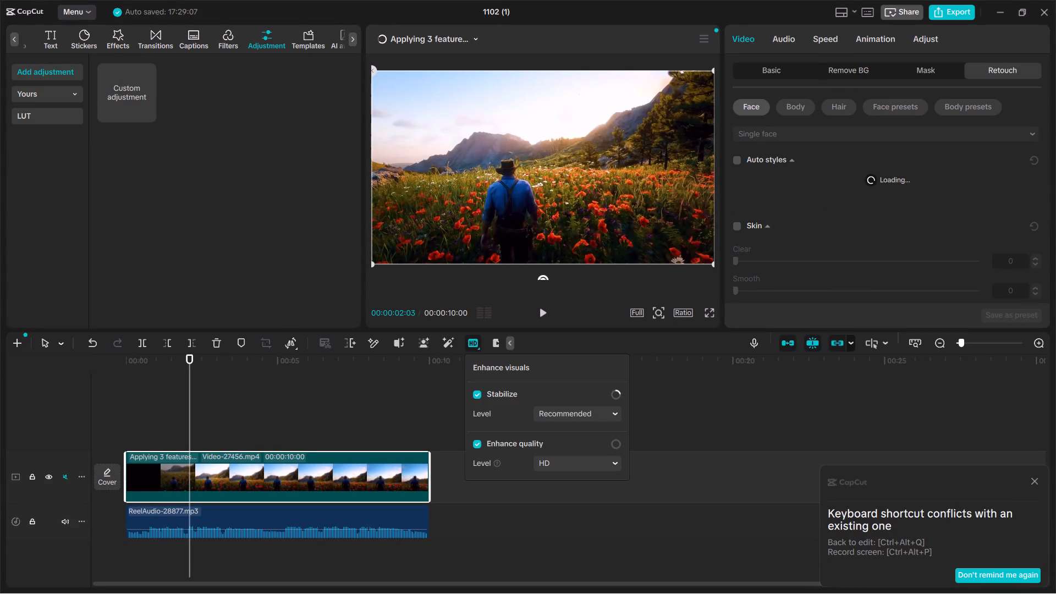
pyautogui.click(600, 461)
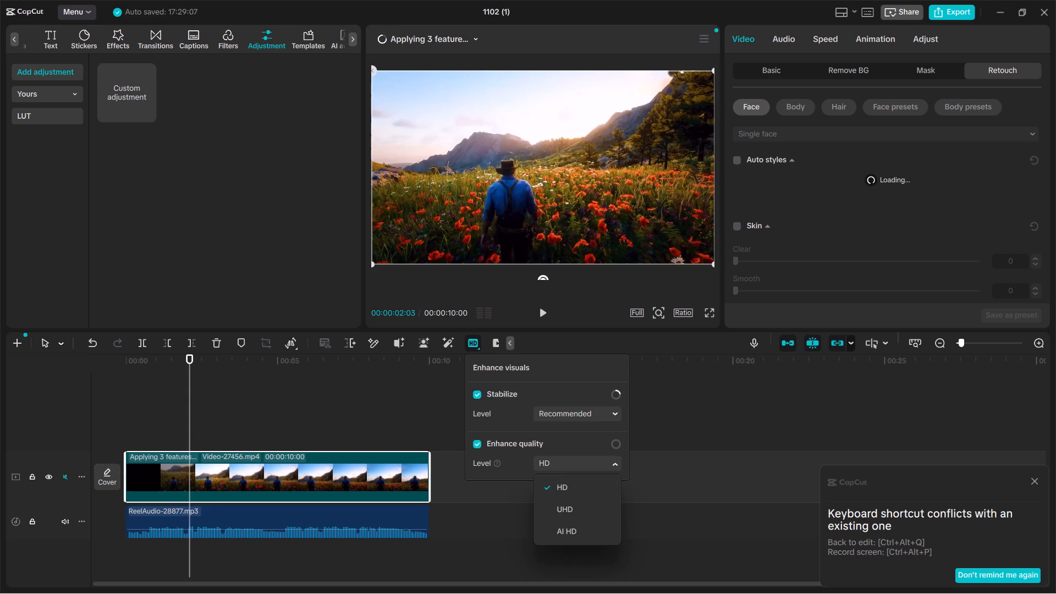
pyautogui.click(603, 410)
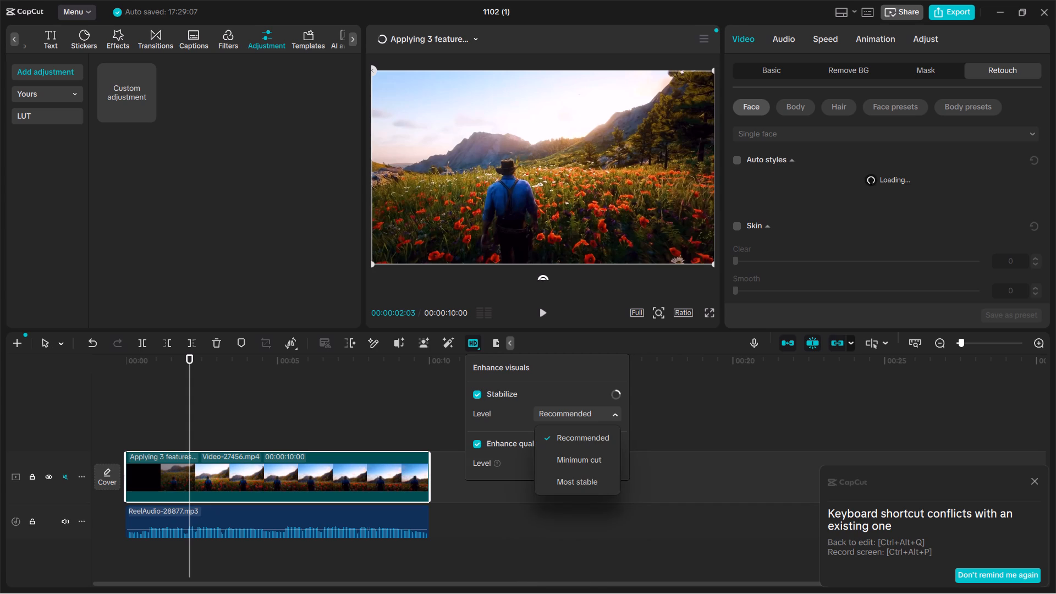
pyautogui.click(708, 415)
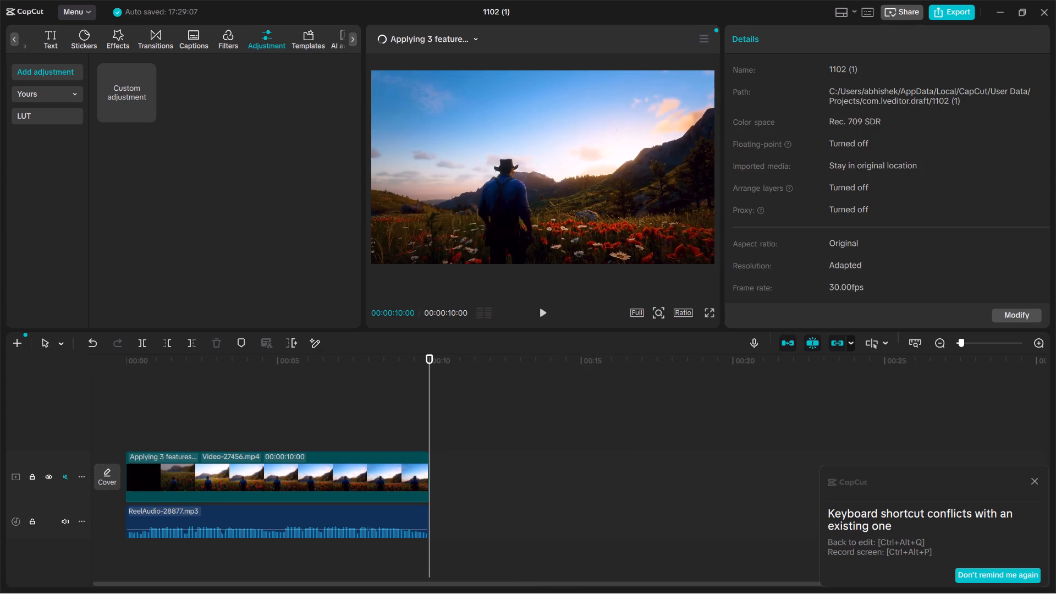
# Play the video through to its end to preview the current edit.
pyautogui.hscroll(2, 312, 460)
pyautogui.rightClick(392, 450)
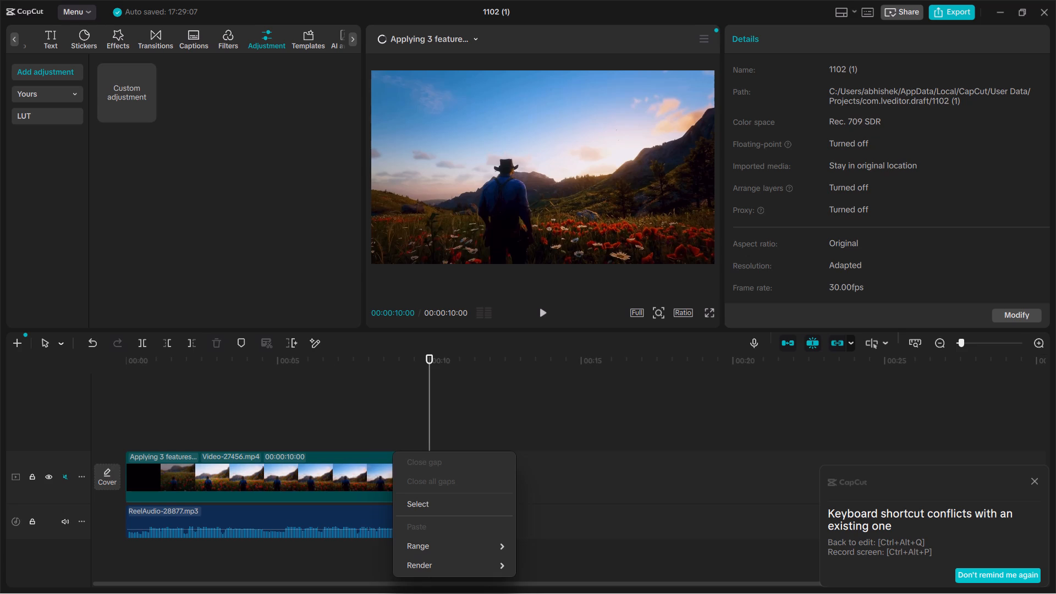
pyautogui.press('space')
pyautogui.click(395, 400)
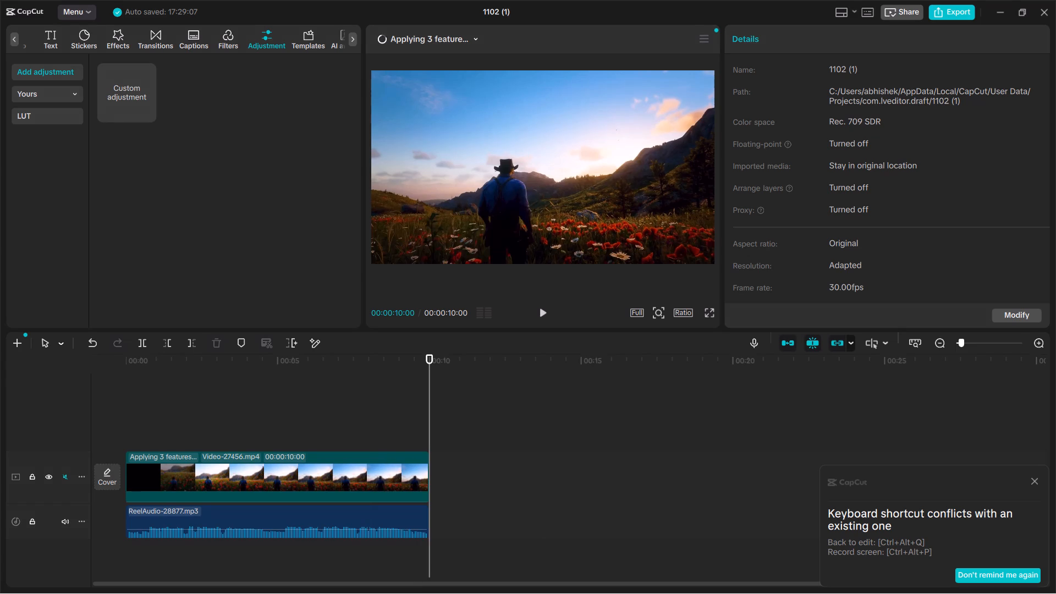
pyautogui.press('space')
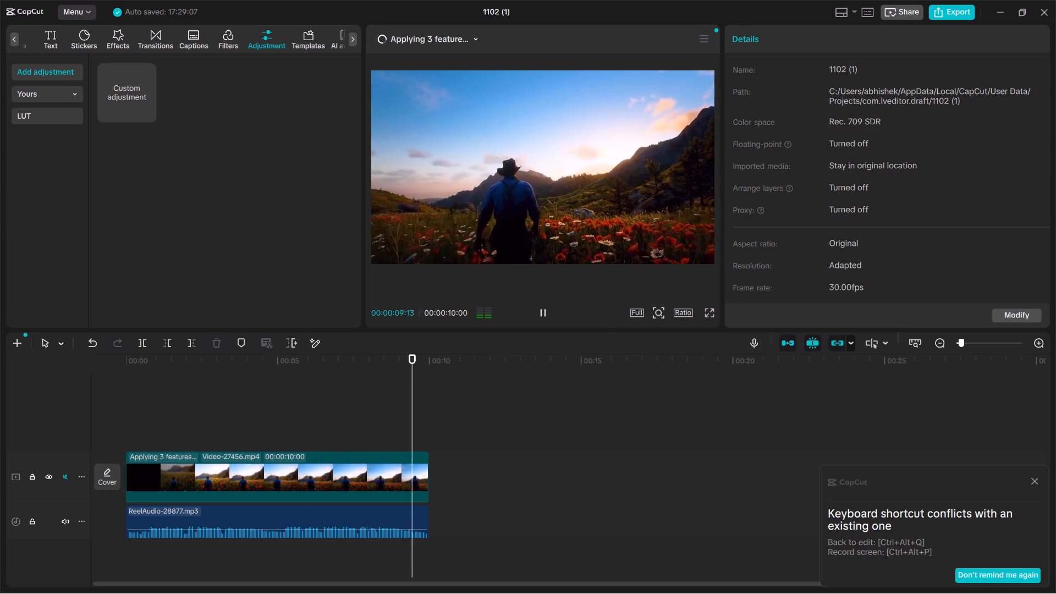
# Look through the saved brand presets and the LUT section of the adjustment library.
pyautogui.click(70, 89)
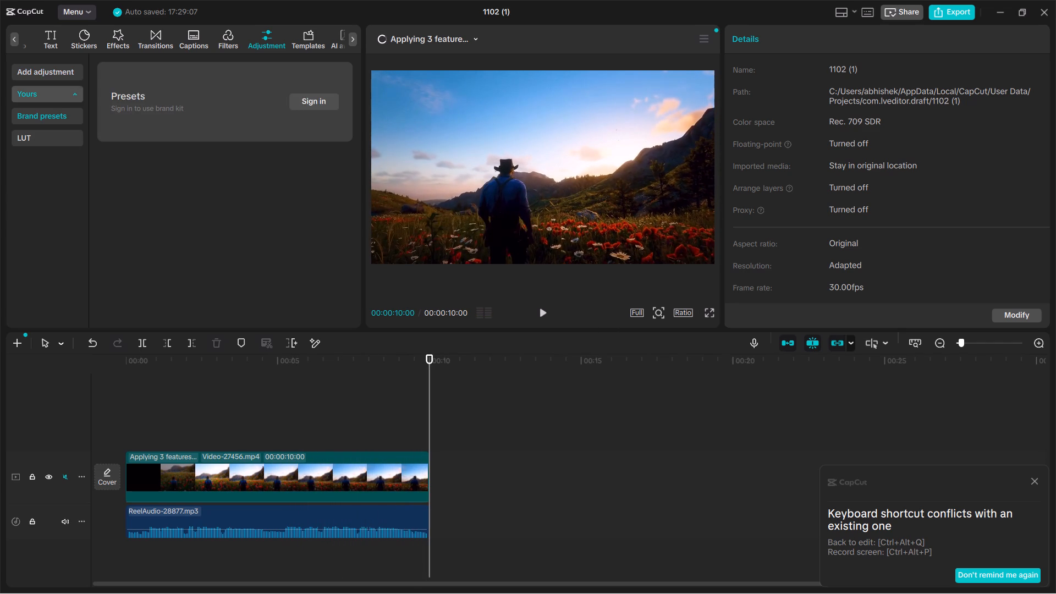
pyautogui.click(54, 134)
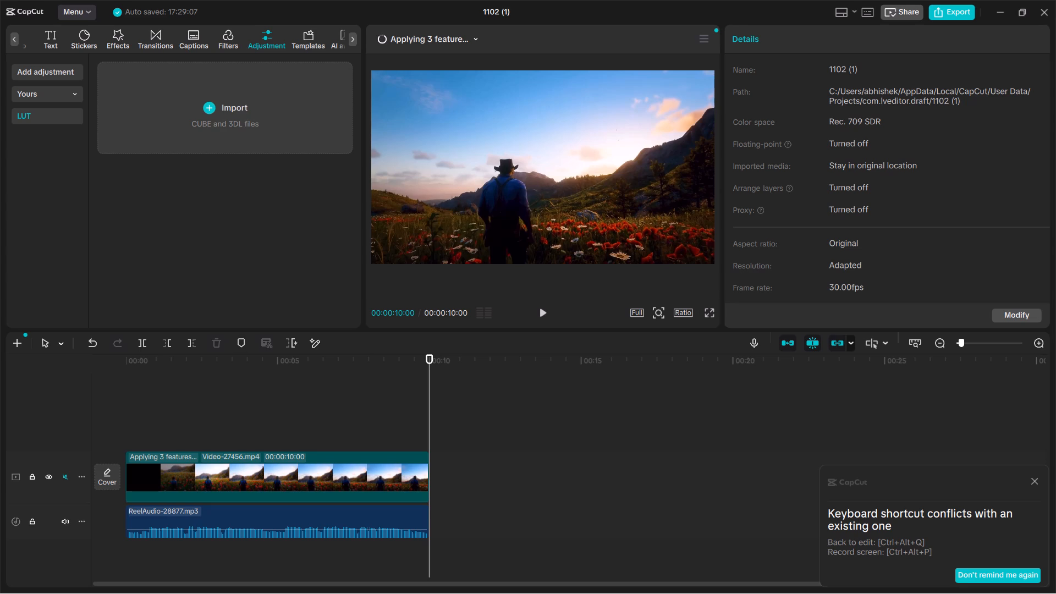
# Set the Enhance quality level of the Video-27456.mp4 clip to UHD.
pyautogui.click(359, 479)
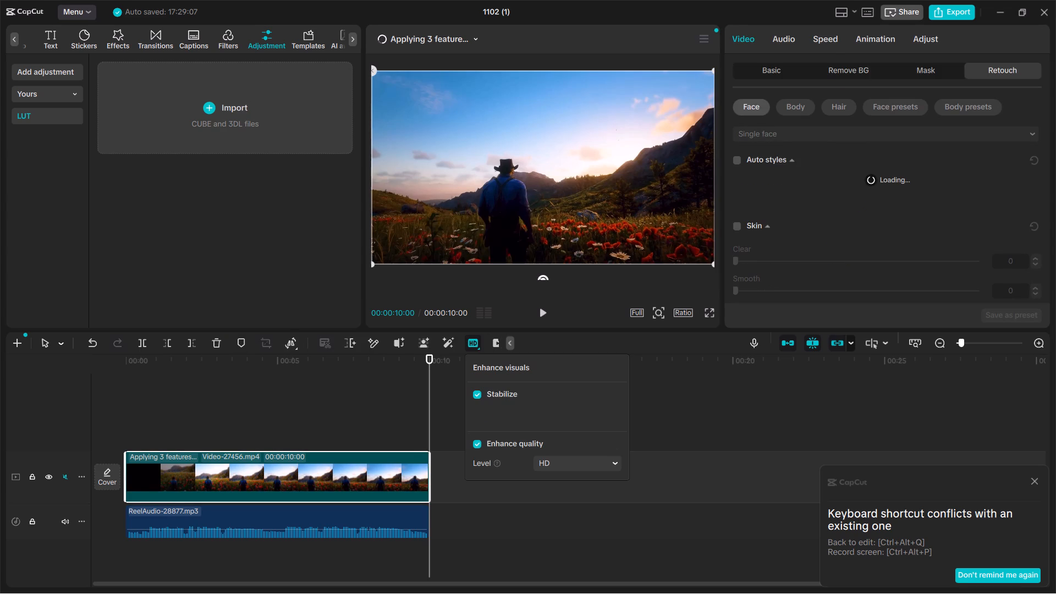
pyautogui.click(587, 465)
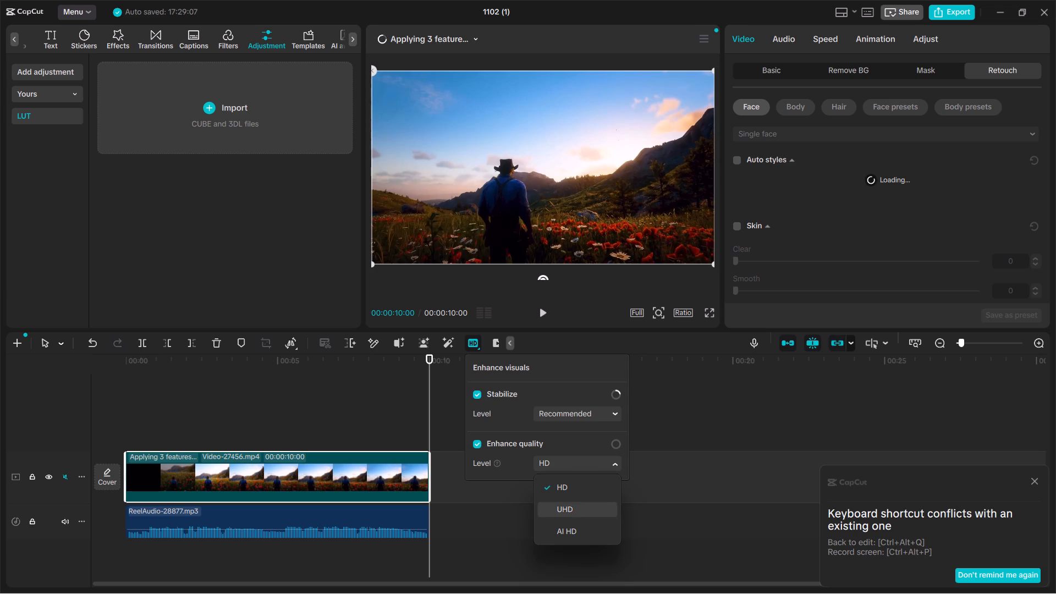
pyautogui.click(580, 510)
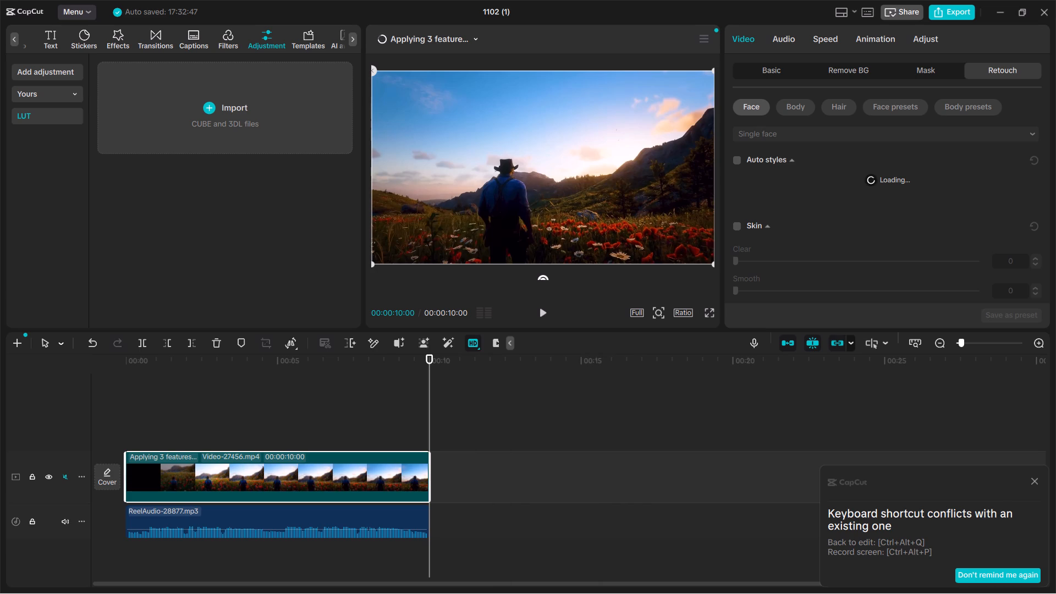
pyautogui.click(573, 438)
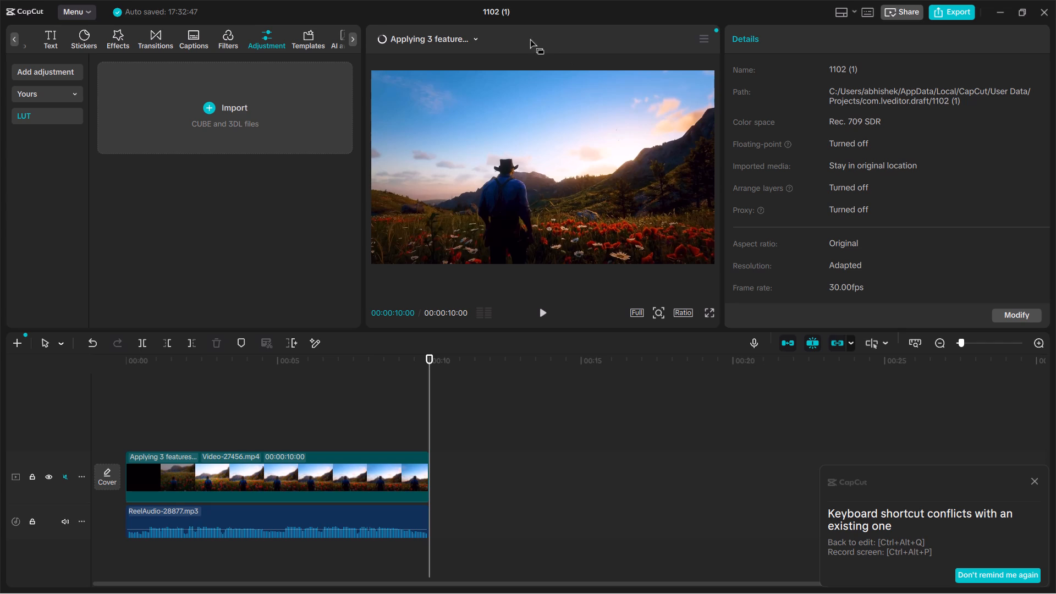
# Check the processing progress of the features being applied to the video clip.
pyautogui.click(470, 35)
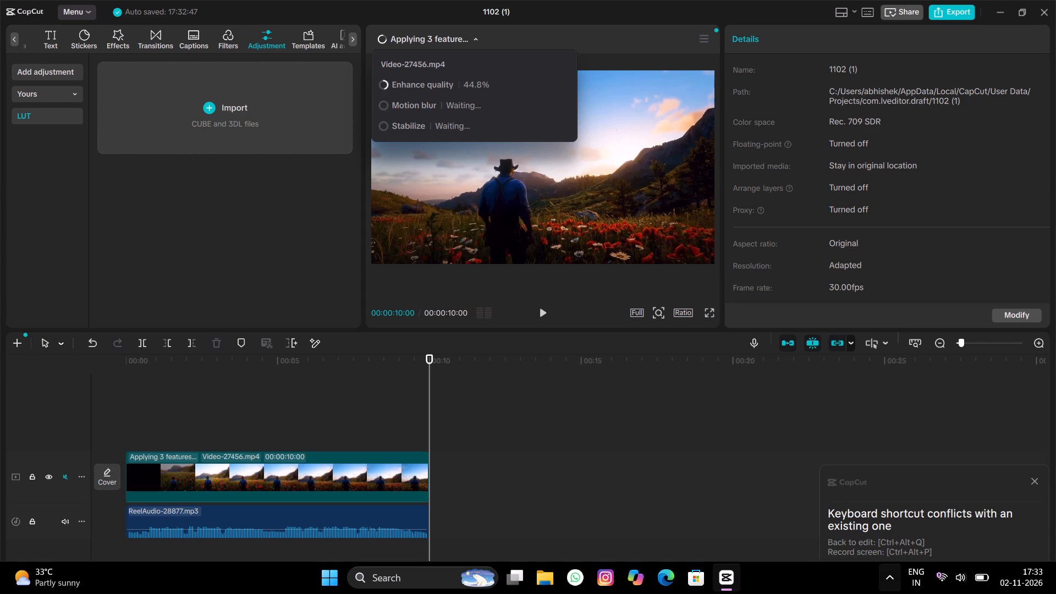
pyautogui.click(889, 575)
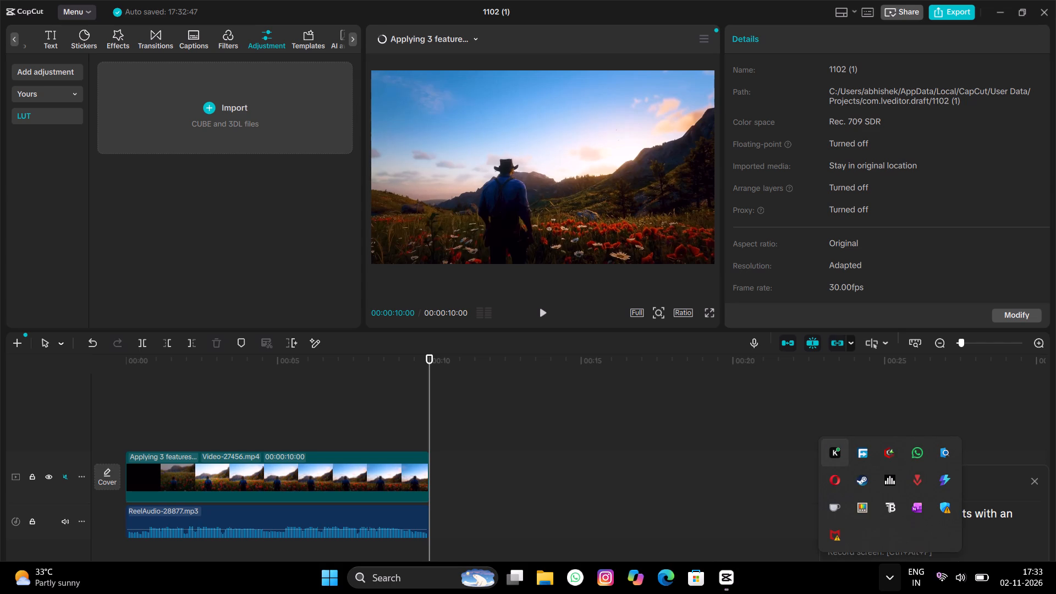
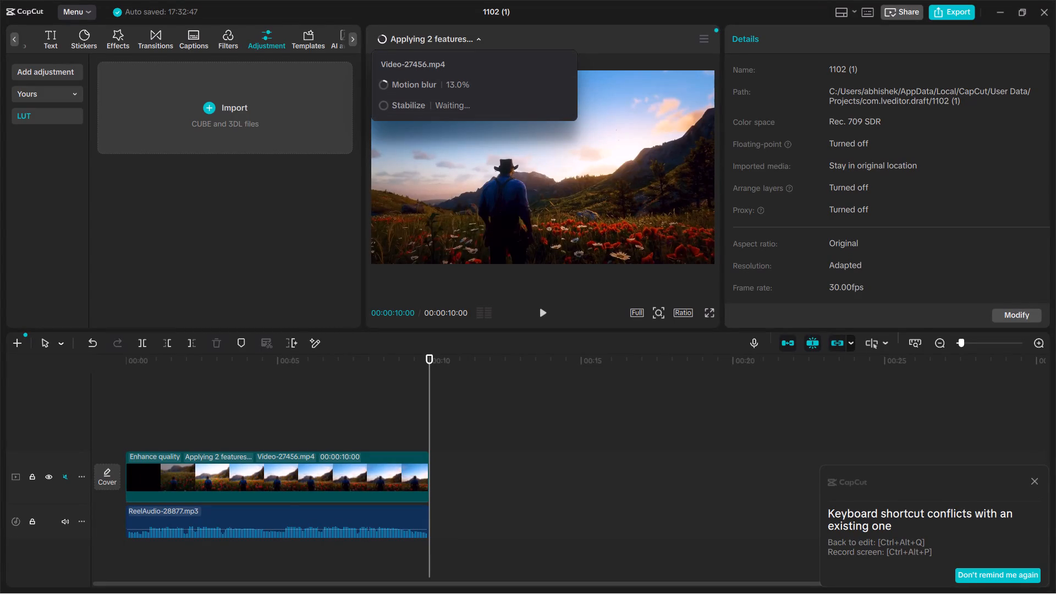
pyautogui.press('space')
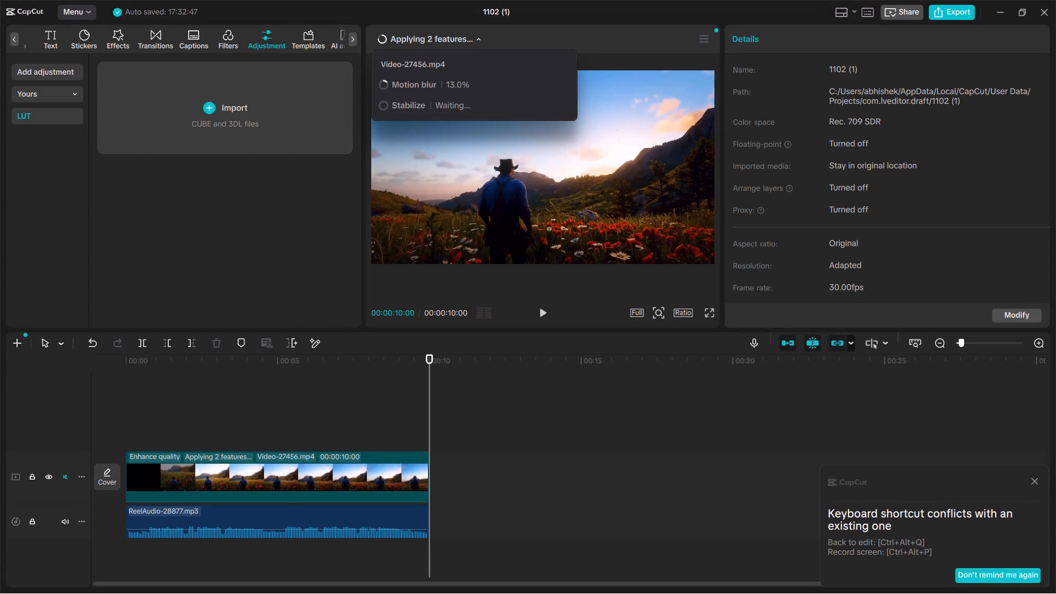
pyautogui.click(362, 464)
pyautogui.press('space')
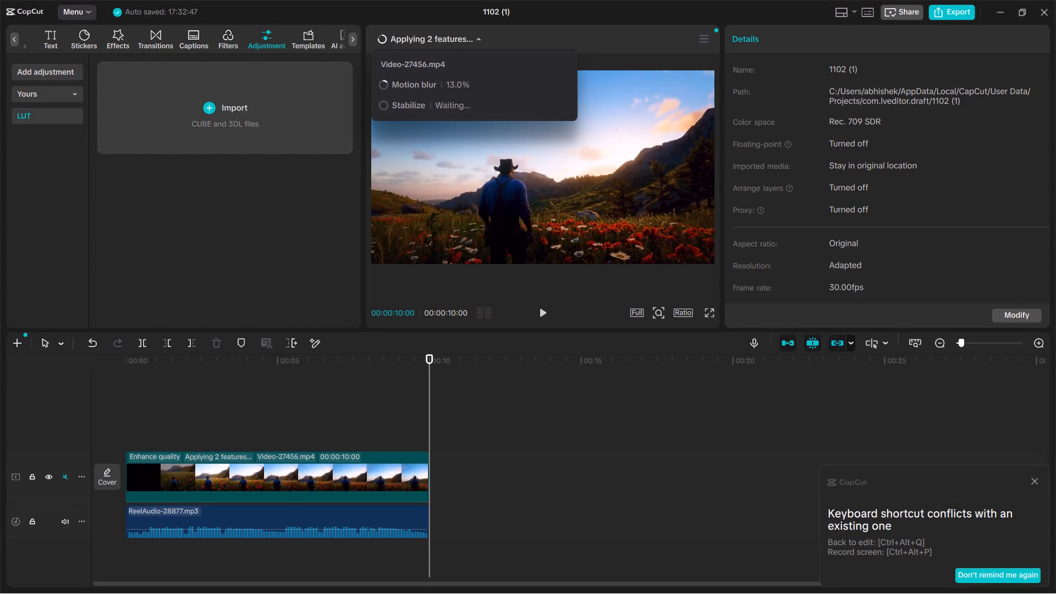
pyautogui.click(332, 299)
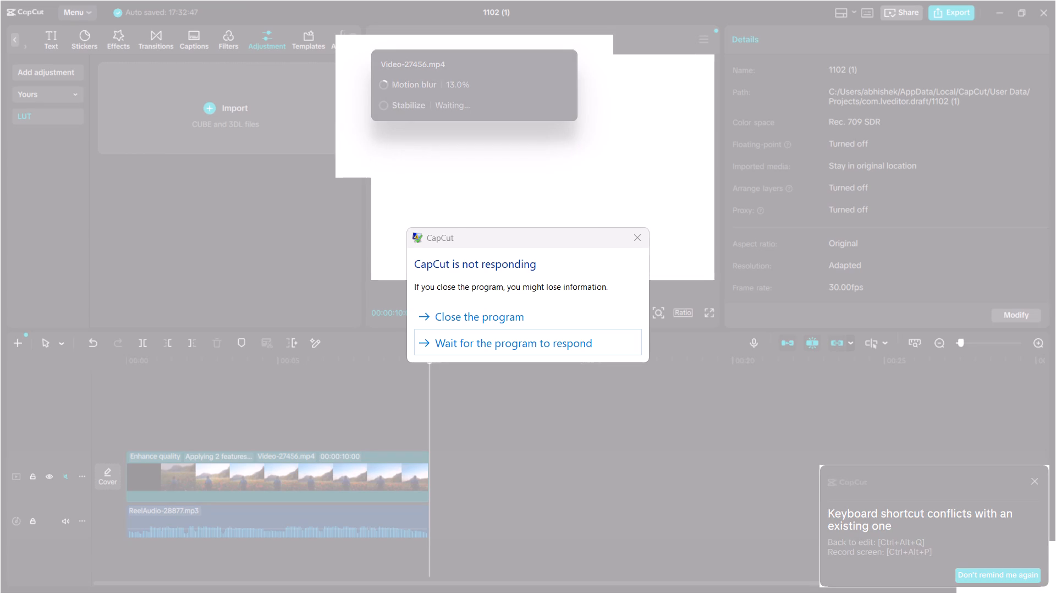
# Choose to wait for the unresponsive program instead of closing it, so the clip processing can continue.
pyautogui.click(602, 348)
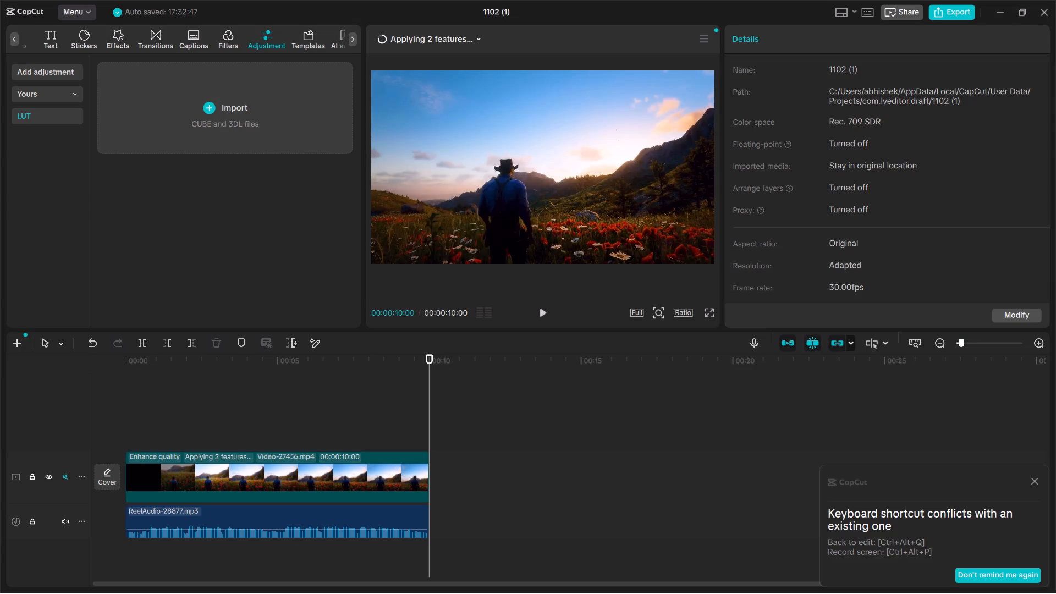
# Select the Video-27456.mp4 clip and play the edit from near its beginning to preview the motion blur.
pyautogui.press('space')
pyautogui.moveTo(211, 476); pyautogui.dragTo(429, 428)
pyautogui.moveTo(429, 428); pyautogui.dragTo(430, 424)
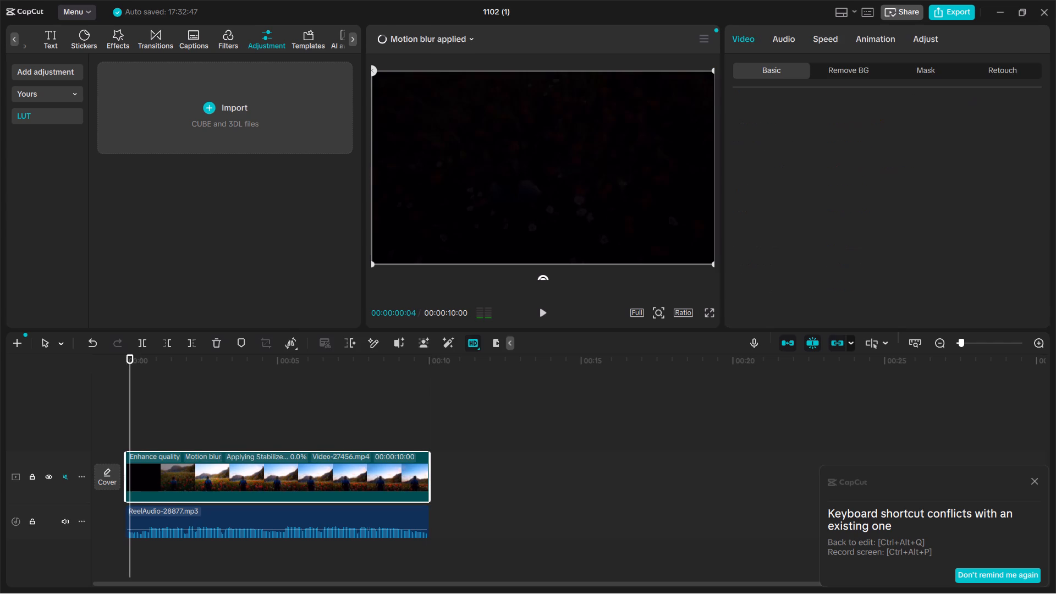
pyautogui.press('space')
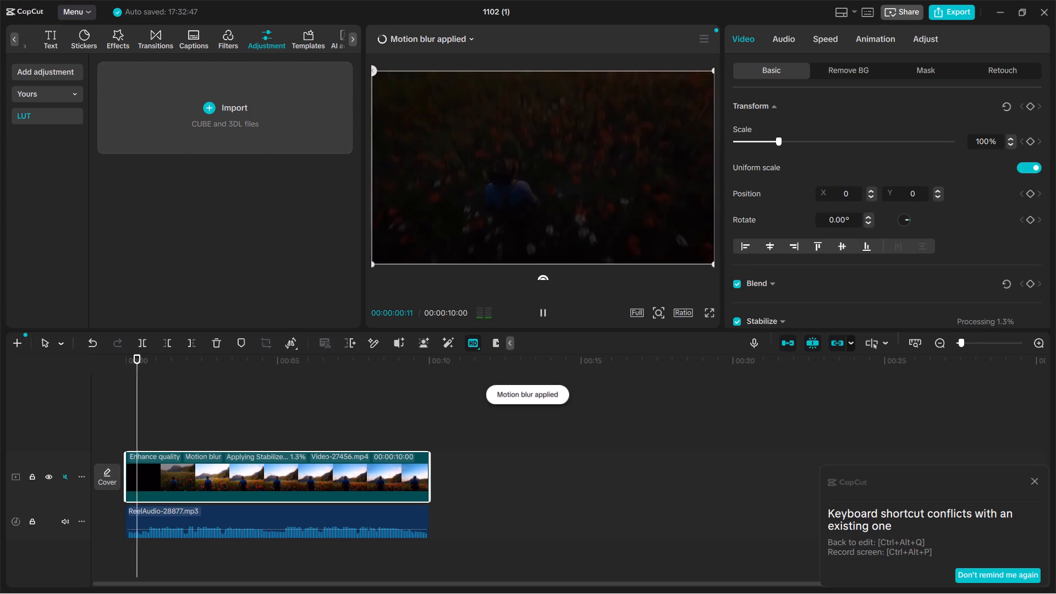
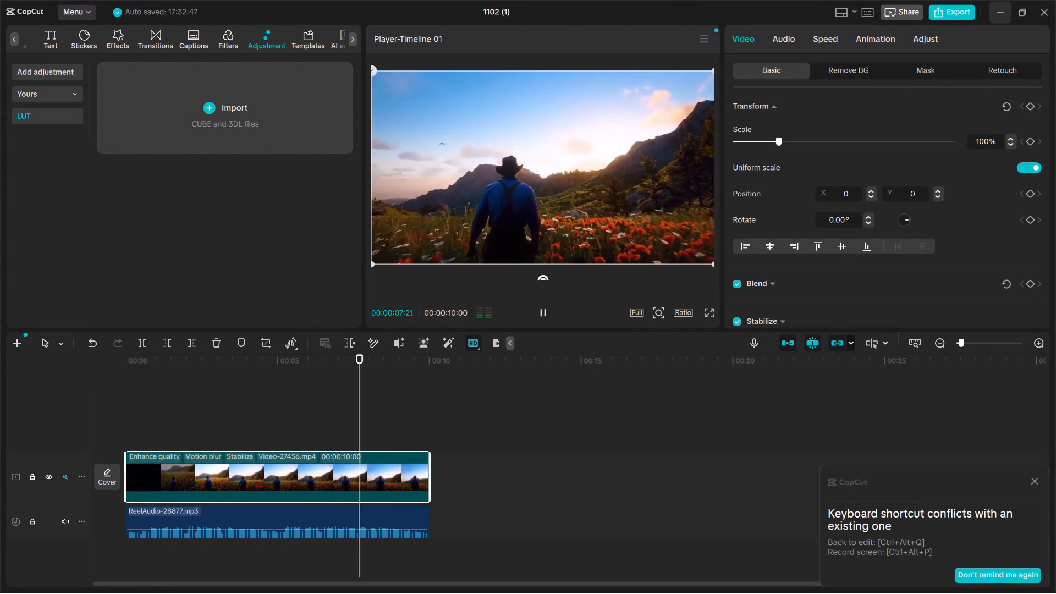
# Open the export settings for the project and enable watermark removal, agreeing to the Terms of Service.
pyautogui.click(950, 9)
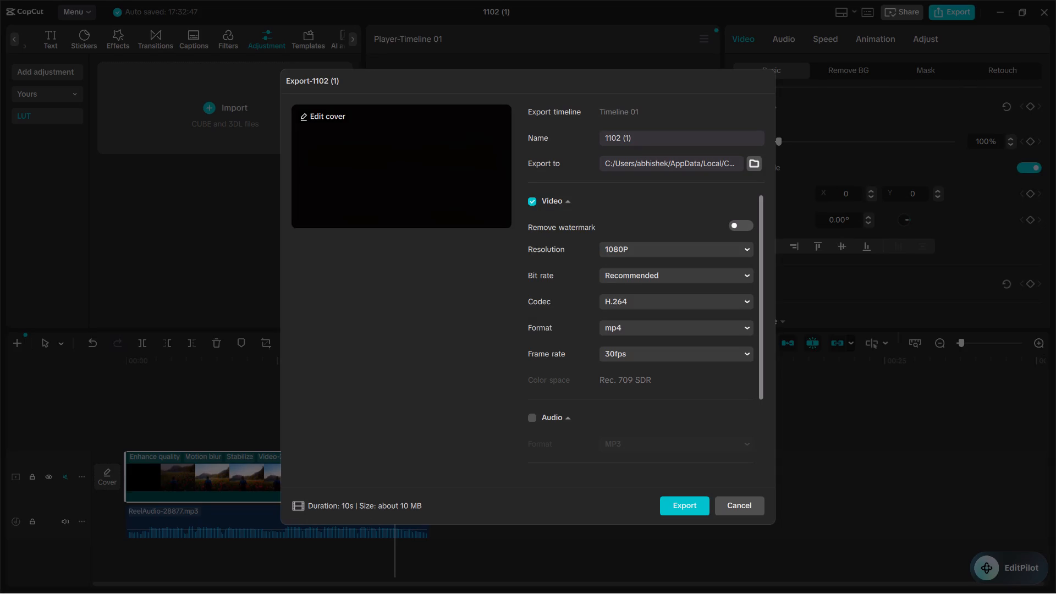
pyautogui.click(738, 224)
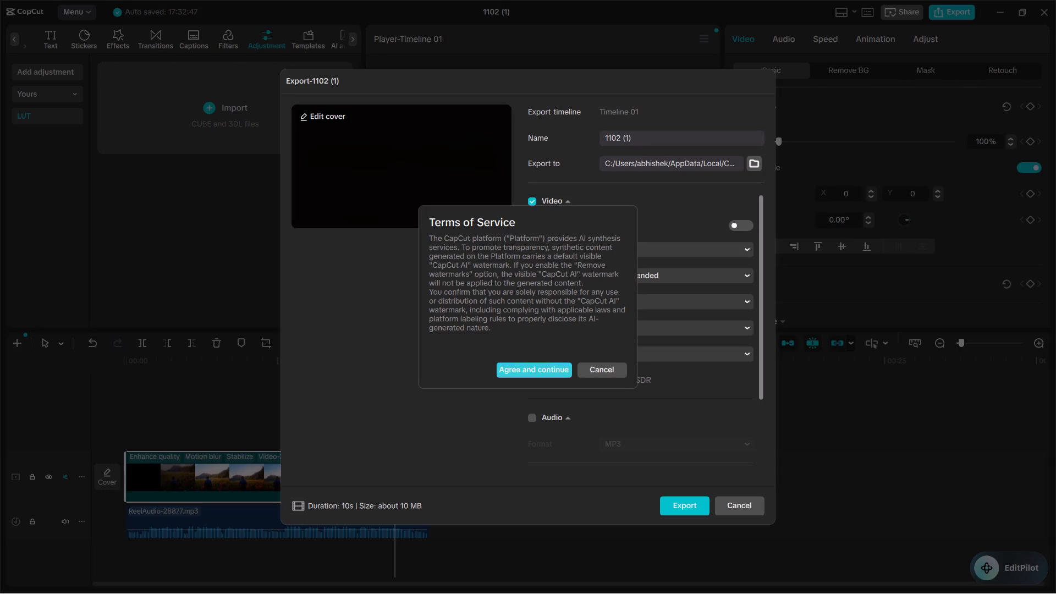
pyautogui.click(536, 372)
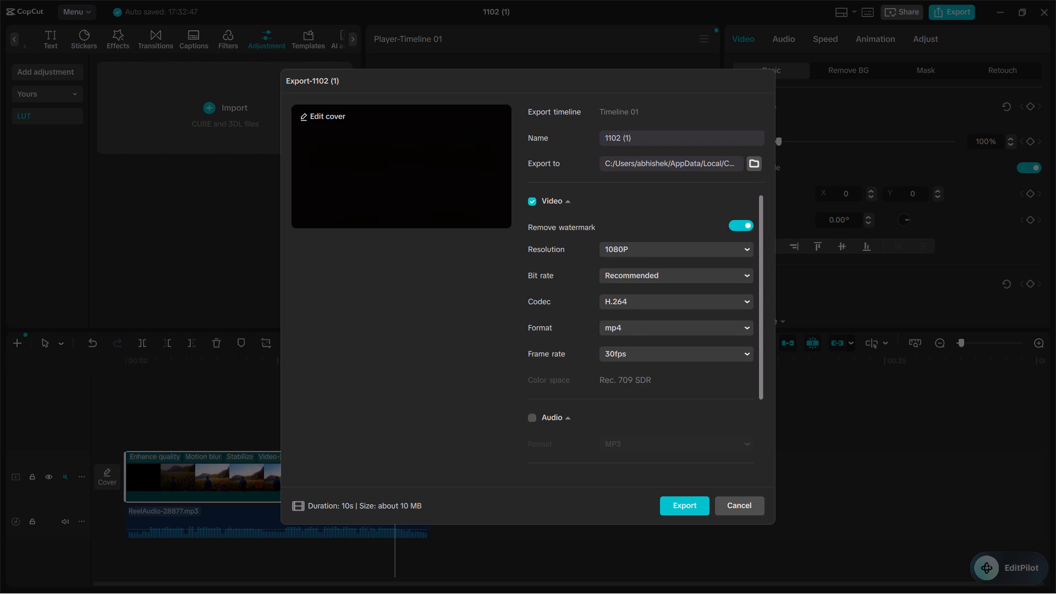
# Review the export's video options, choosing the Recommended bit rate, H.264 codec and 30fps frame rate.
pyautogui.click(738, 276)
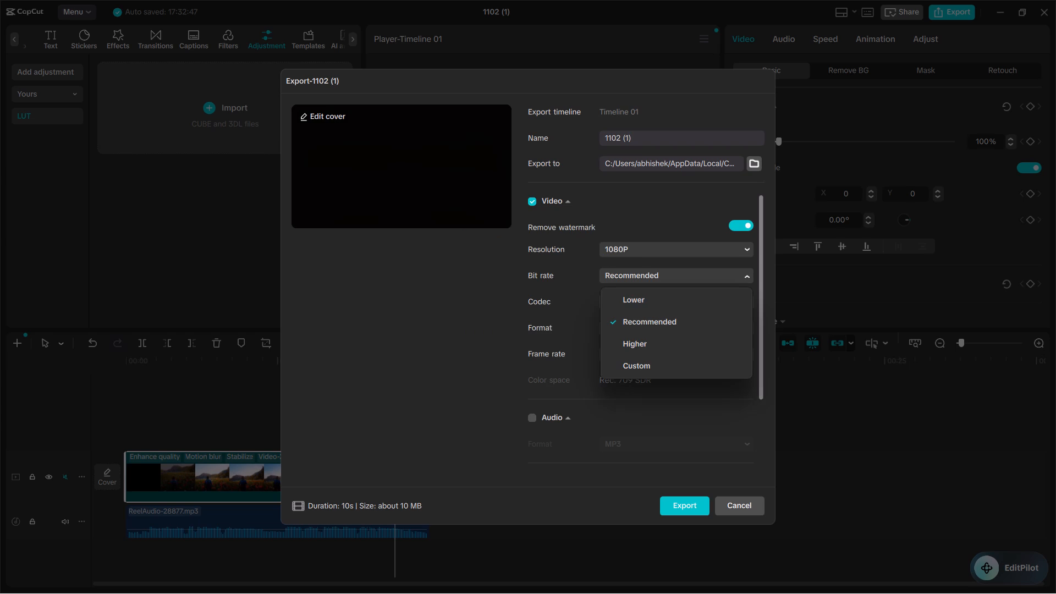
pyautogui.click(673, 329)
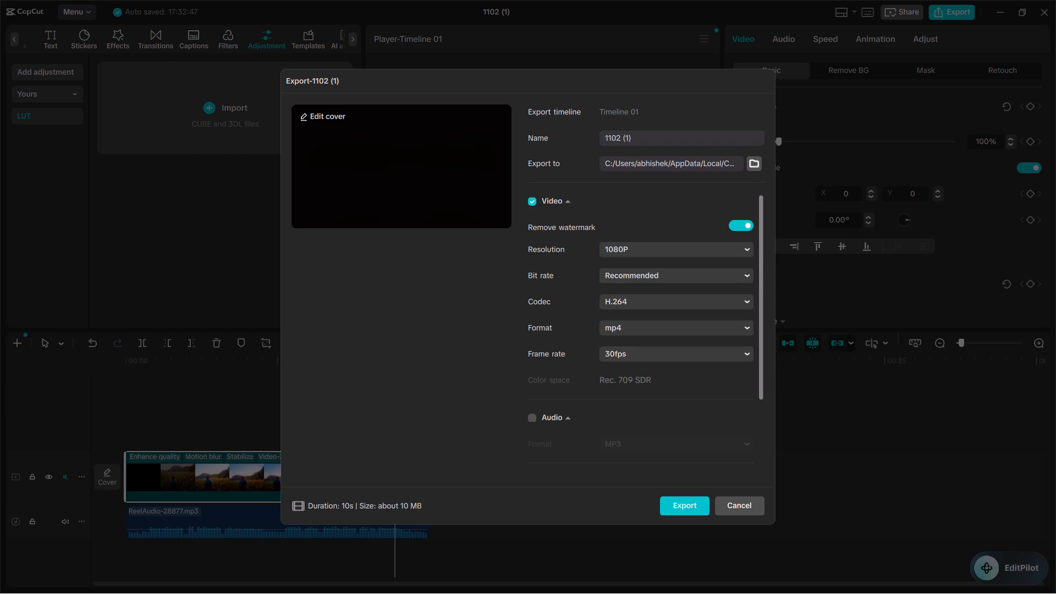
pyautogui.click(724, 304)
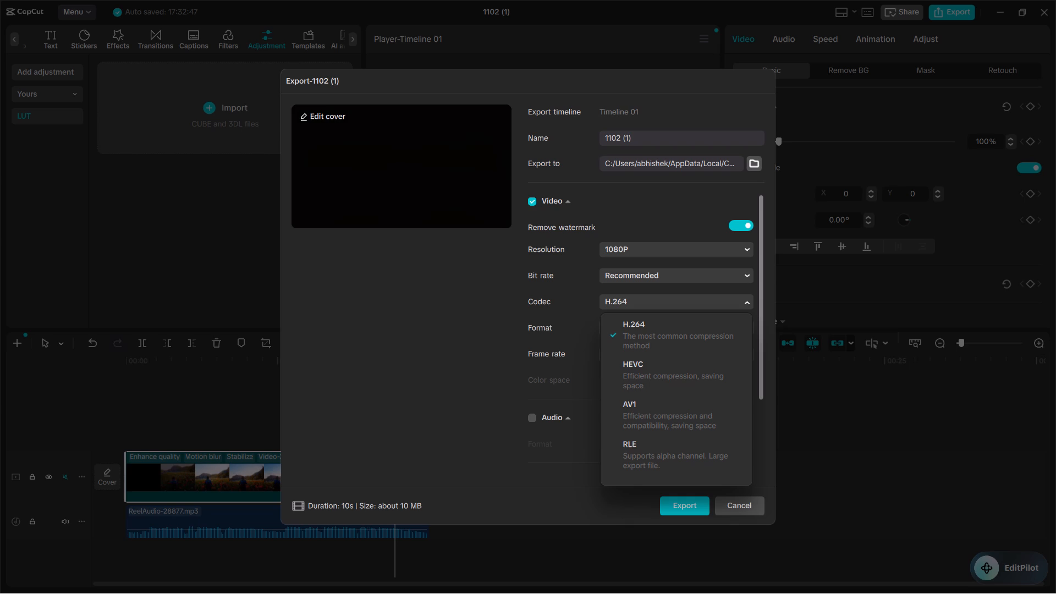
pyautogui.click(741, 296)
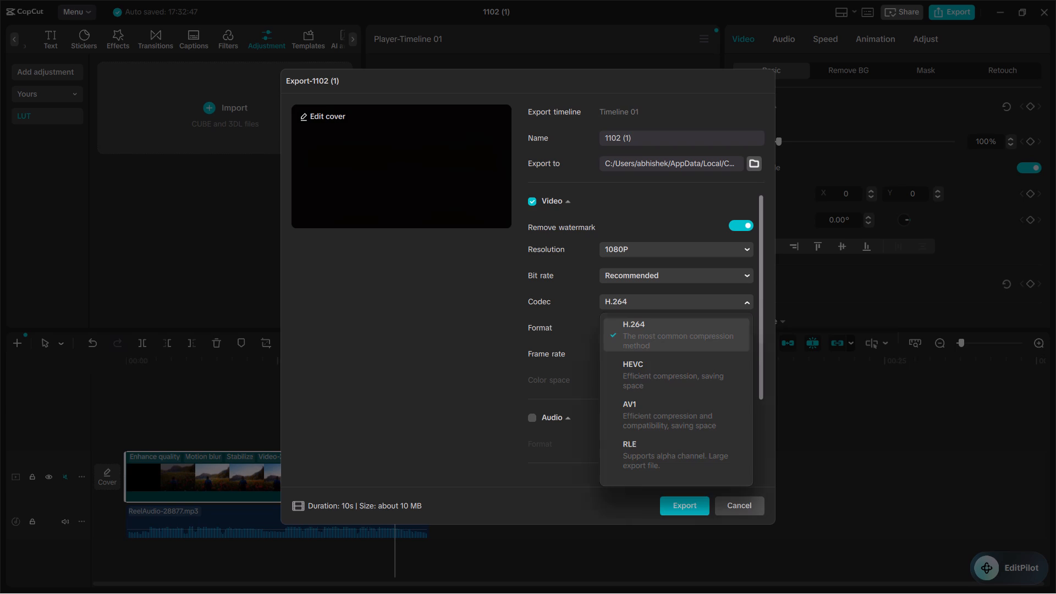
pyautogui.click(729, 305)
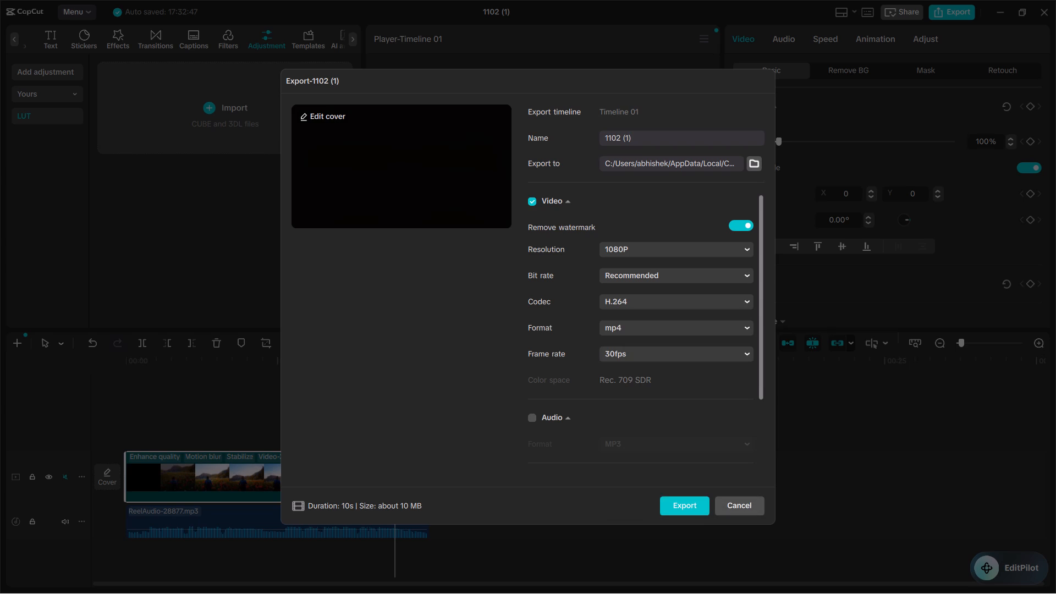
pyautogui.click(680, 356)
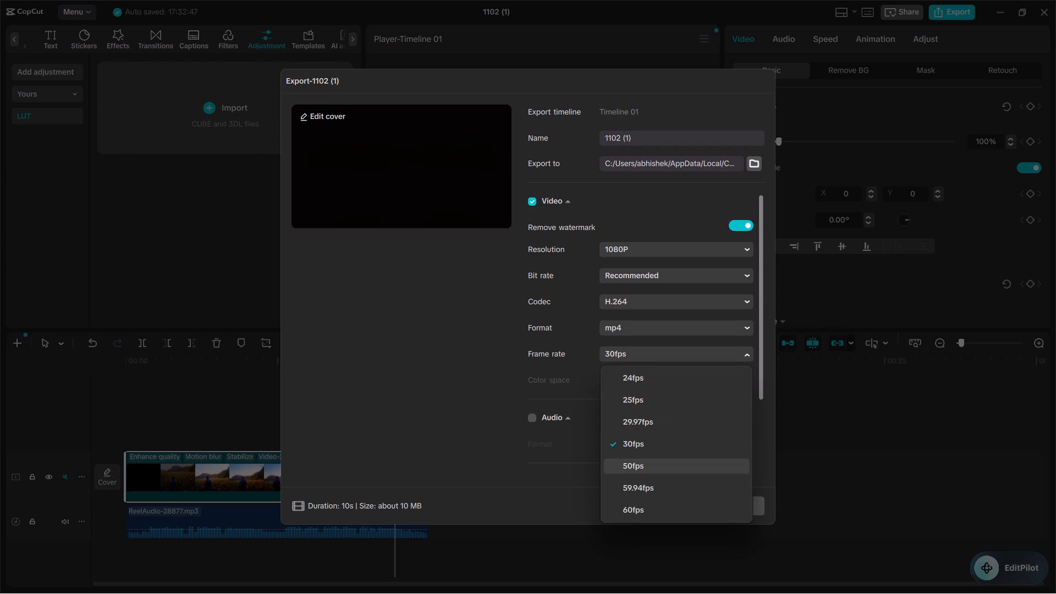
pyautogui.click(644, 439)
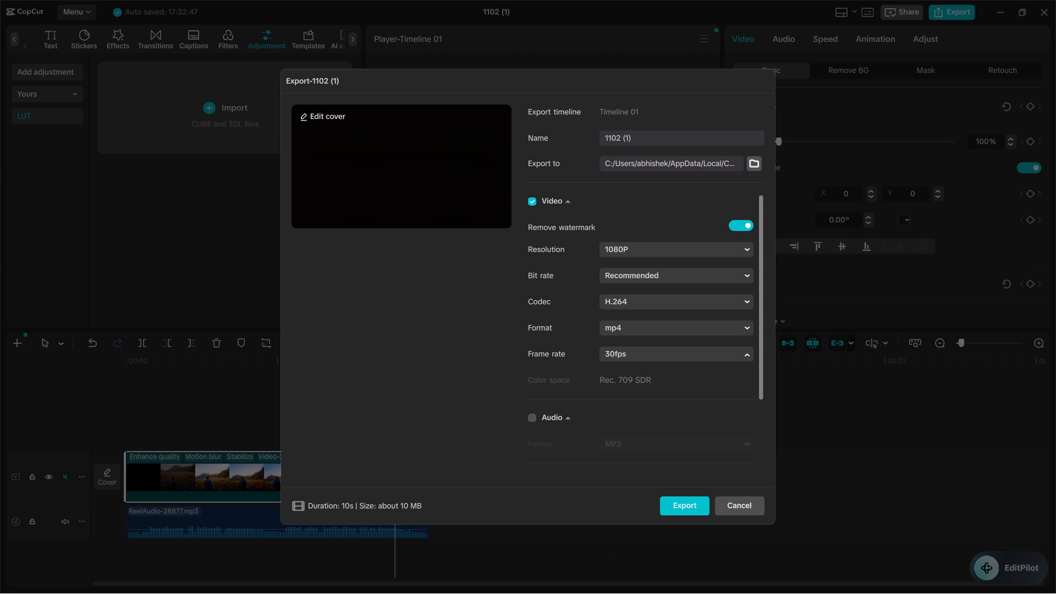
pyautogui.scroll(-1, 650, 469)
# Replace the export name with "rdr 2 clip".
pyautogui.click(635, 139)
pyautogui.press('BackSpace')
pyautogui.press('BackSpace')
pyautogui.press('BackSpace')
pyautogui.press('BackSpace')
pyautogui.press('BackSpace')
pyautogui.press('BackSpace')
pyautogui.press('BackSpace')
pyautogui.press('BackSpace')
pyautogui.press('BackSpace')
pyautogui.press('BackSpace')
pyautogui.press('BackSpace')
pyautogui.press('BackSpace')
pyautogui.press('BackSpace')
pyautogui.write('rdr')
pyautogui.press('space')
pyautogui.write('1')
pyautogui.press('space')
pyautogui.press('BackSpace')
pyautogui.press('BackSpace')
pyautogui.write('2 clip')
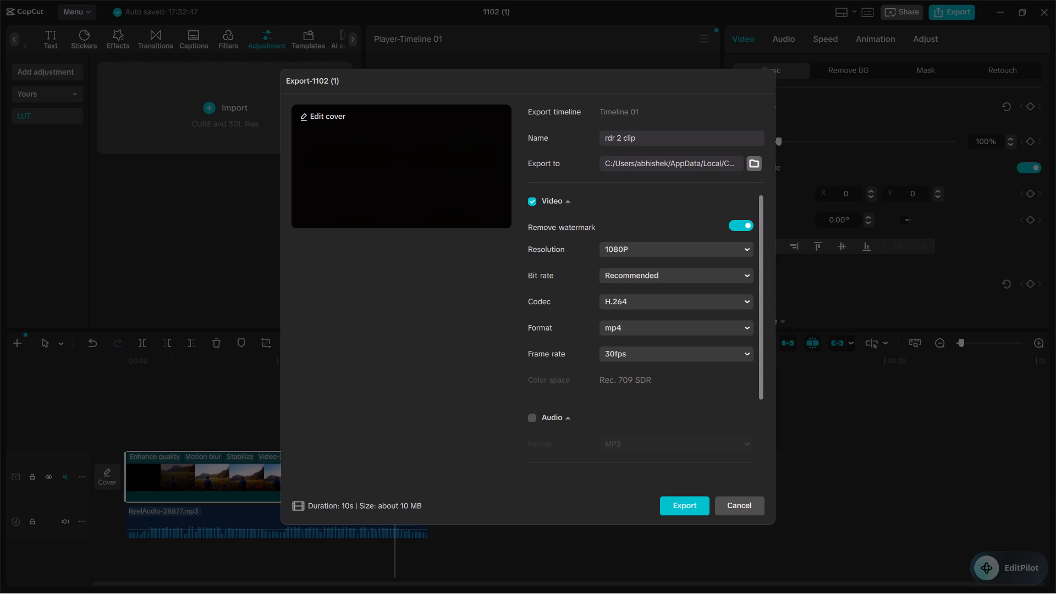
# Set the export destination to the Nilesh folder on the C: drive.
pyautogui.click(752, 158)
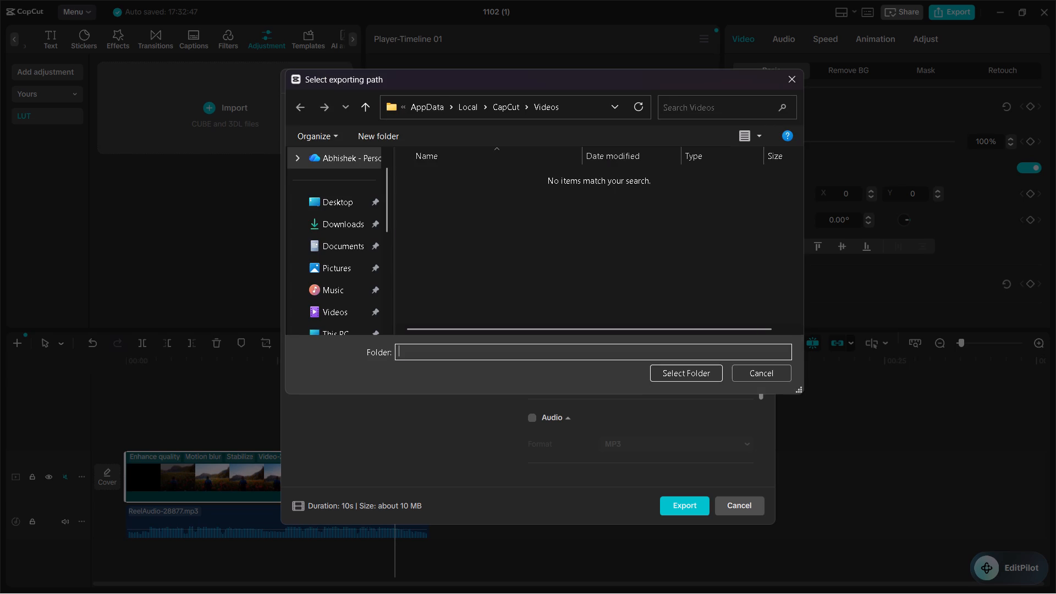
pyautogui.scroll(-1, 378, 230)
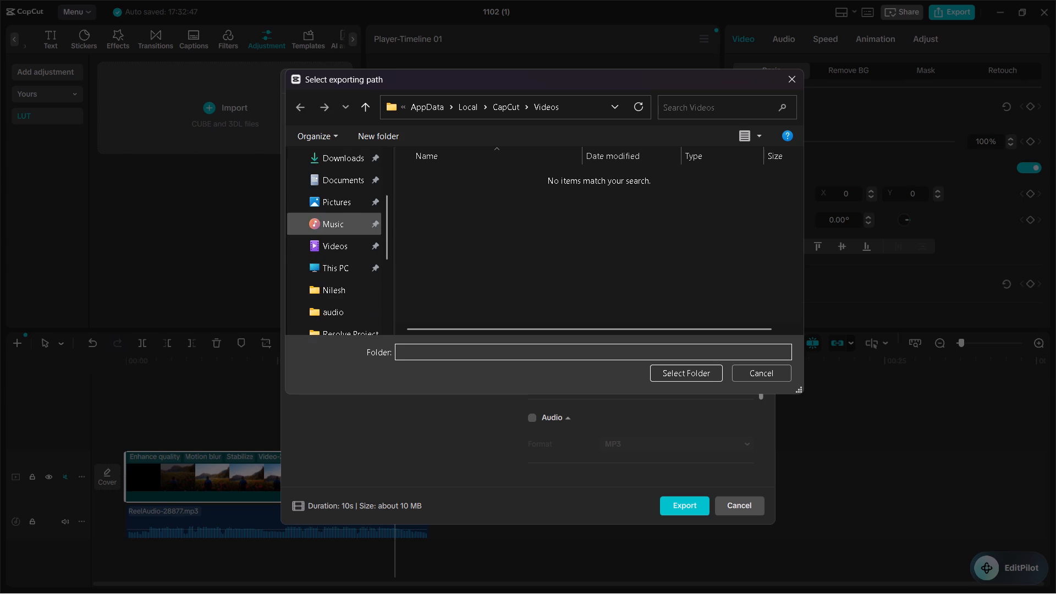
pyautogui.scroll(-1, 346, 249)
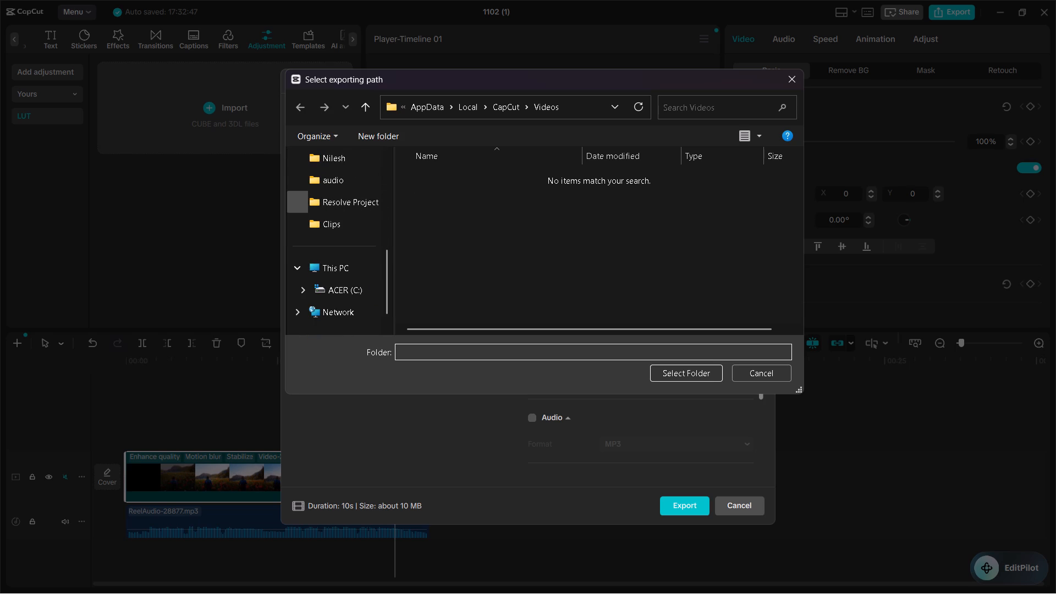
pyautogui.click(346, 162)
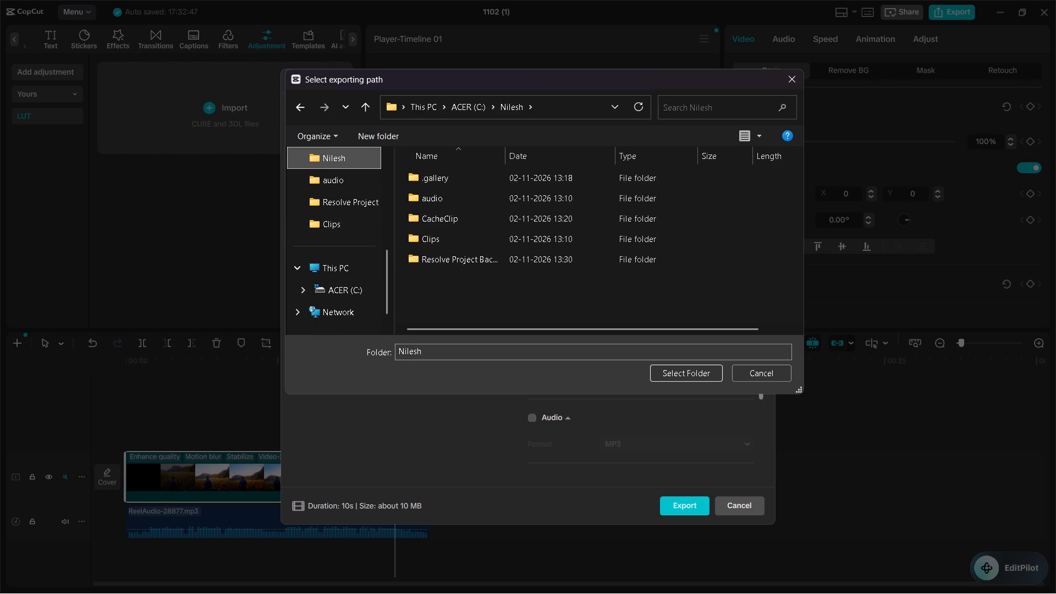
pyautogui.click(681, 376)
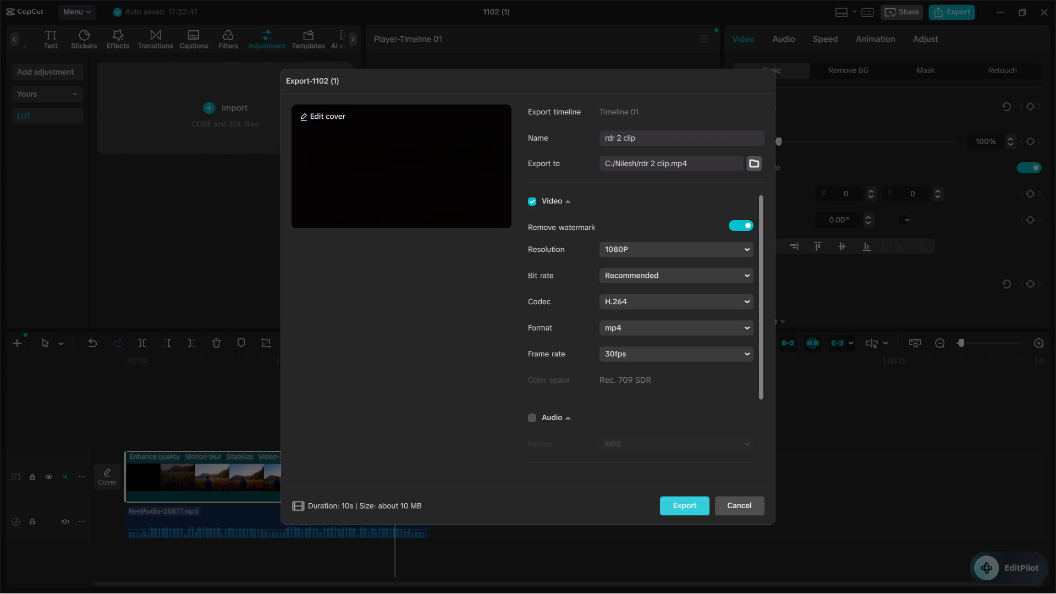
# Export the video and close the export dialog without sharing it to TikTok or YouTube.
pyautogui.click(681, 507)
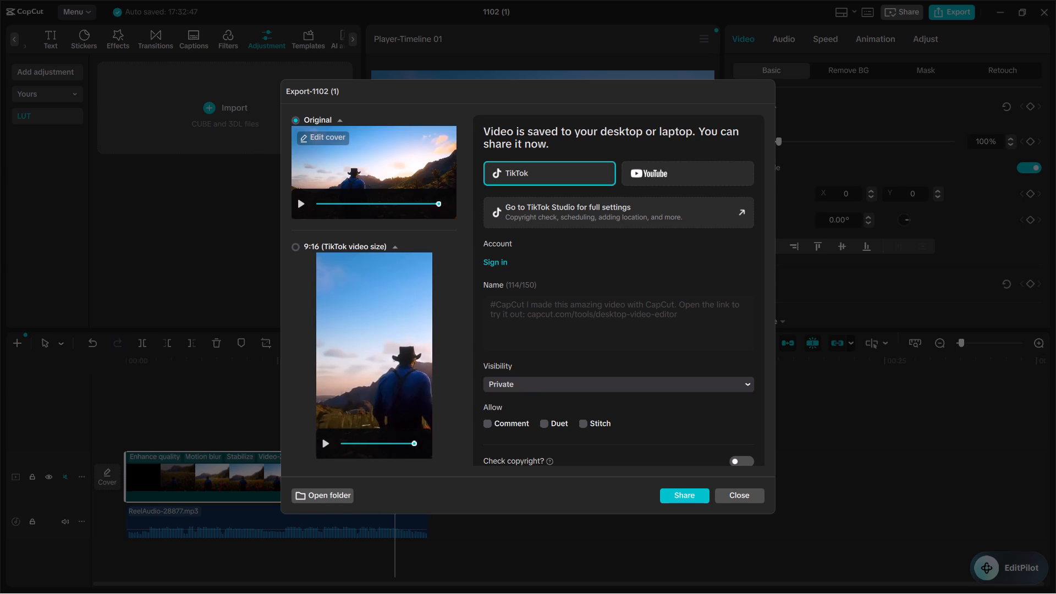
pyautogui.click(745, 492)
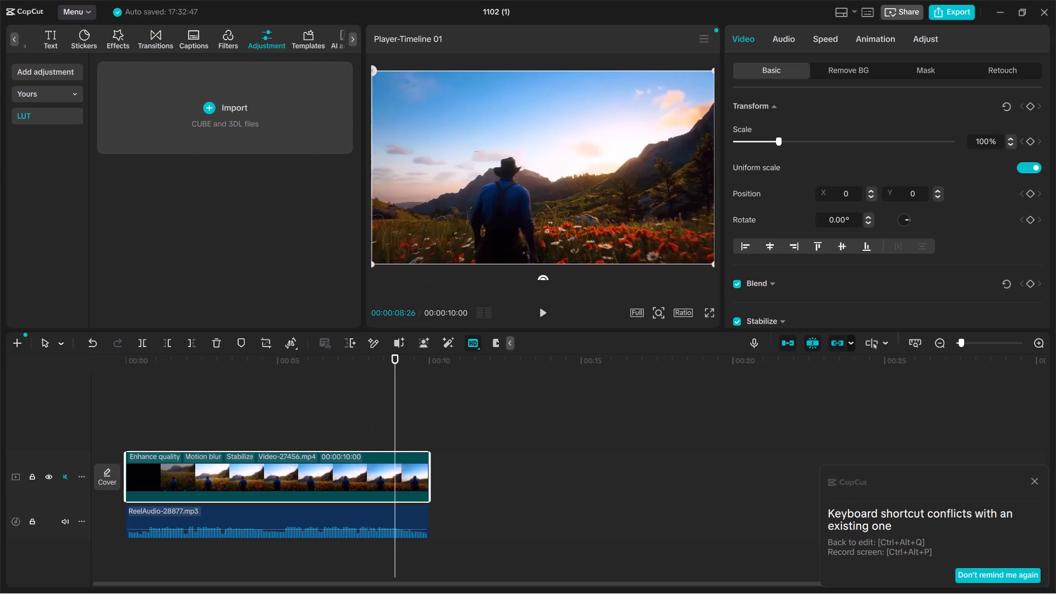
# Close the project editor and exit CapCut to the desktop.
pyautogui.click(1041, 21)
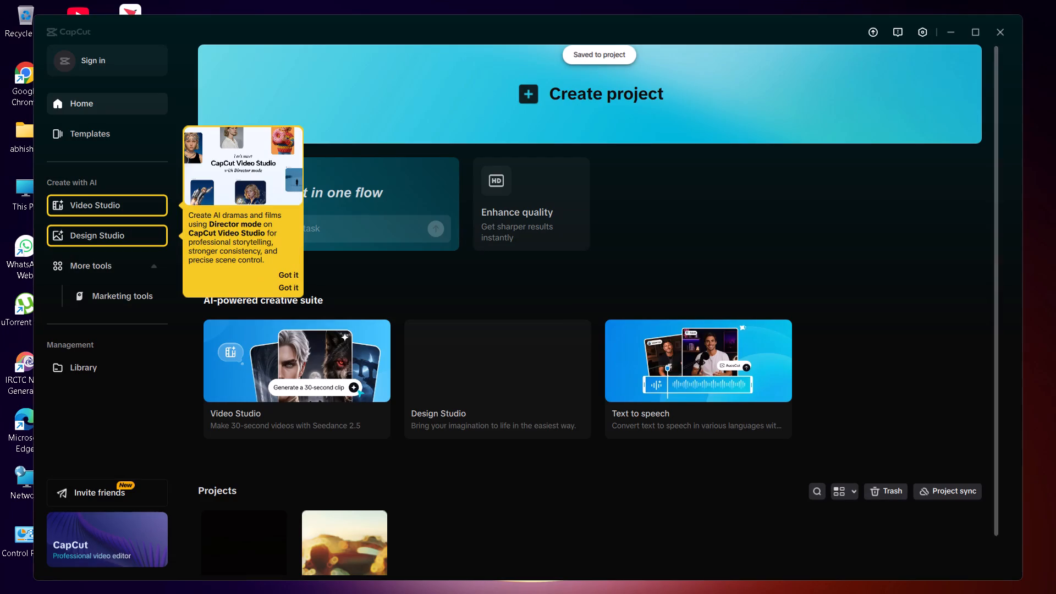
pyautogui.click(998, 36)
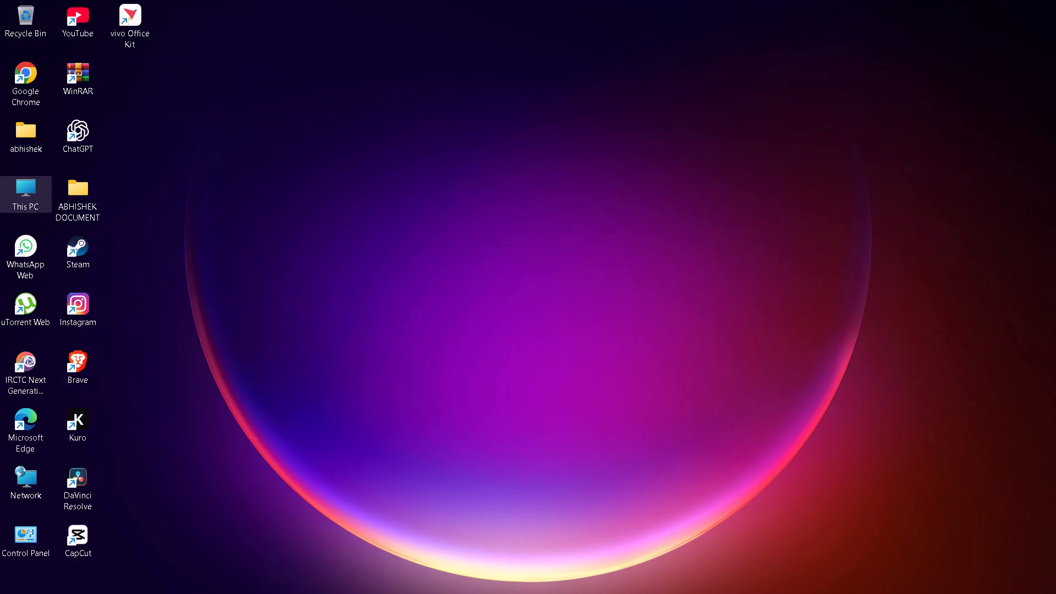
# Open the Nilesh folder in File Explorer, play the exported rdr 2 clip in Media Player, and close the player.
pyautogui.doubleClick(20, 202)
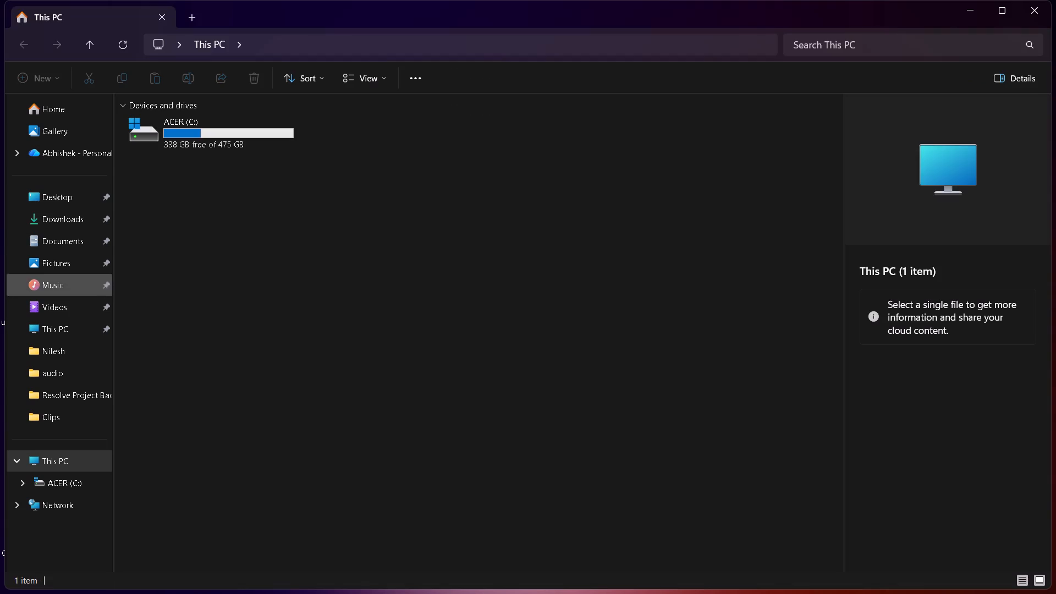
pyautogui.click(62, 348)
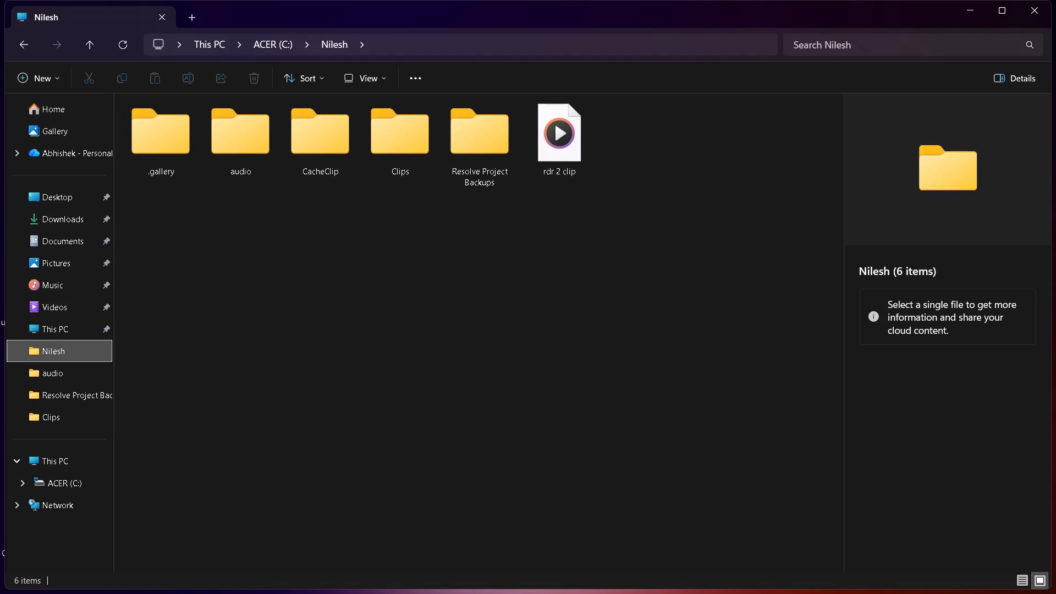
pyautogui.click(558, 145)
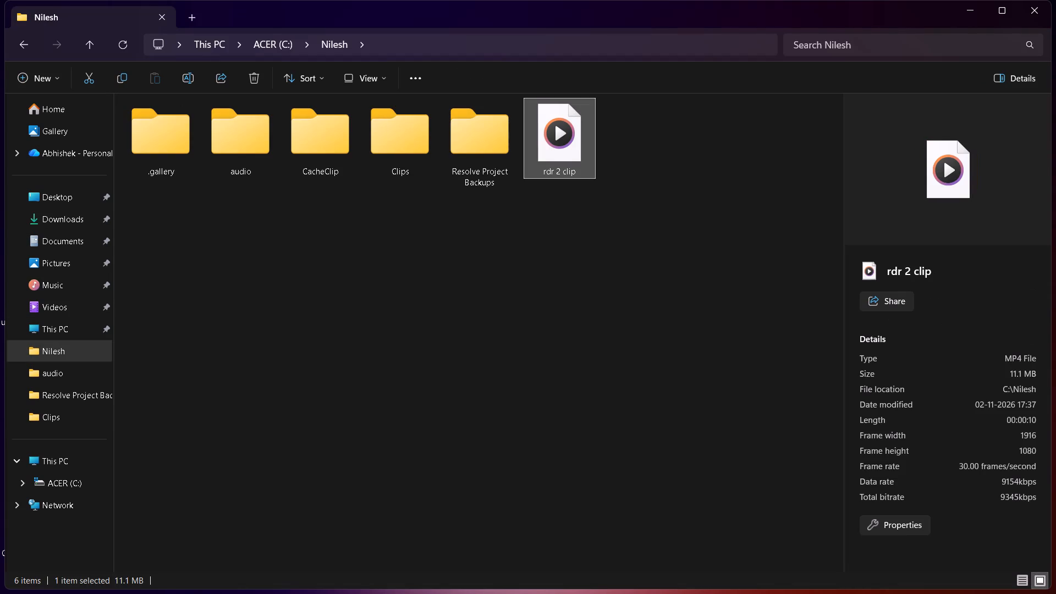
pyautogui.doubleClick(558, 145)
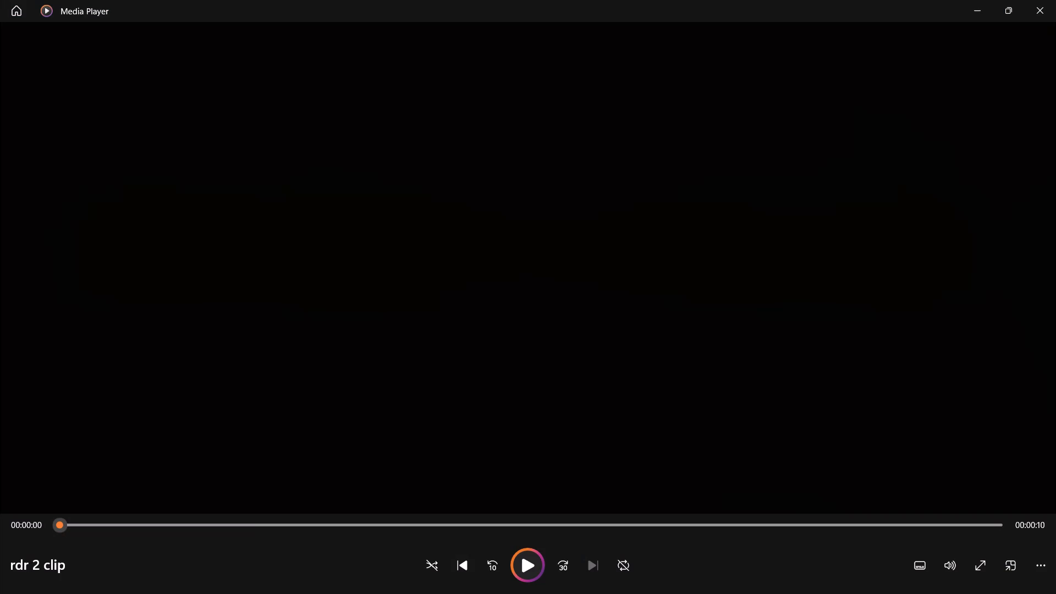
pyautogui.click(1055, 16)
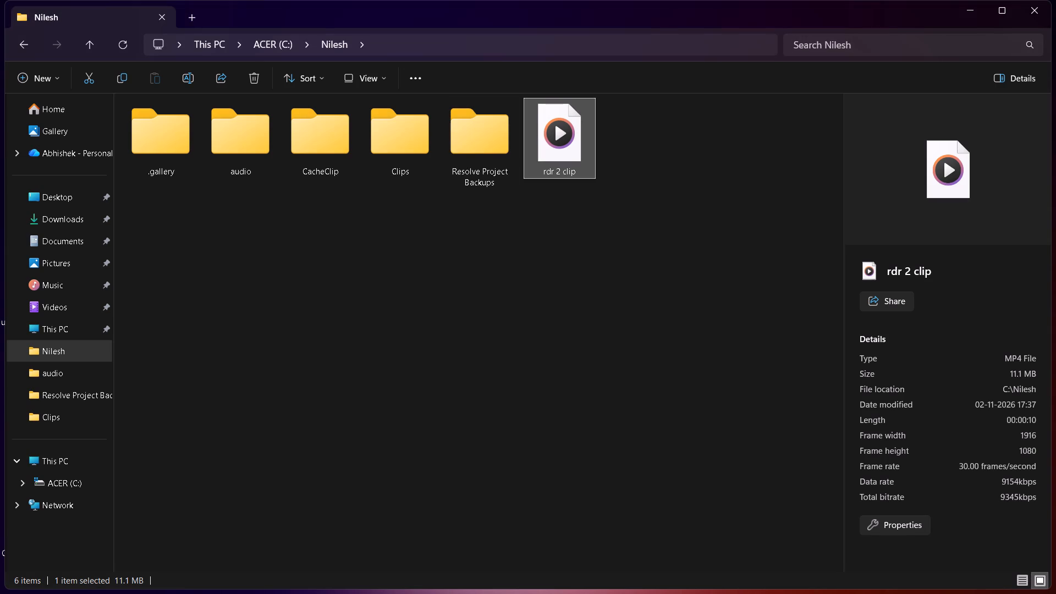
# Delete the Timeline_1_enhanced video from the Resolve Project Backups folder inside Nilesh, and close File Explorer.
pyautogui.click(401, 147)
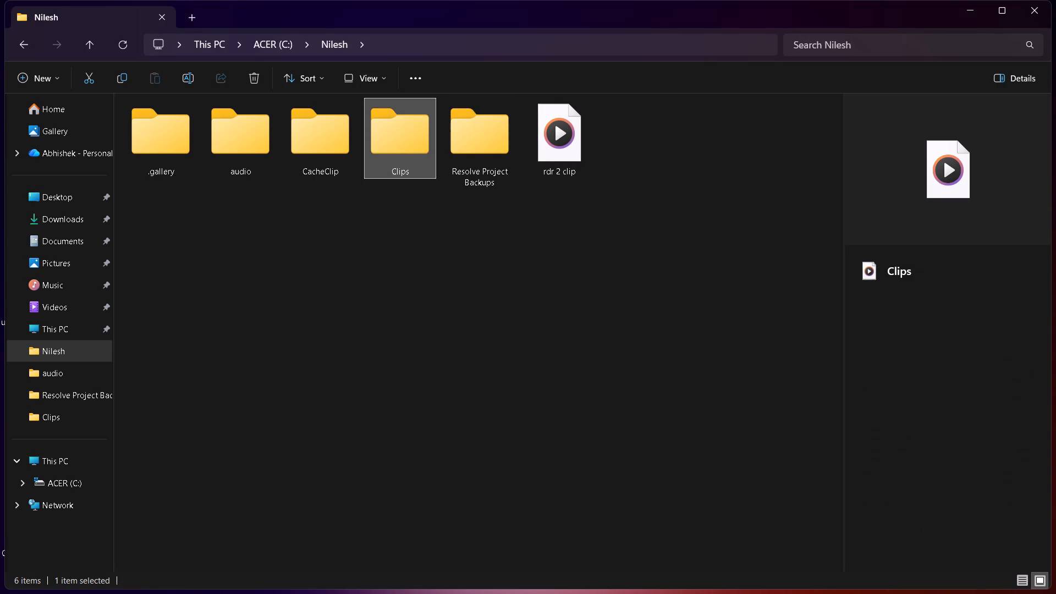
pyautogui.doubleClick(468, 146)
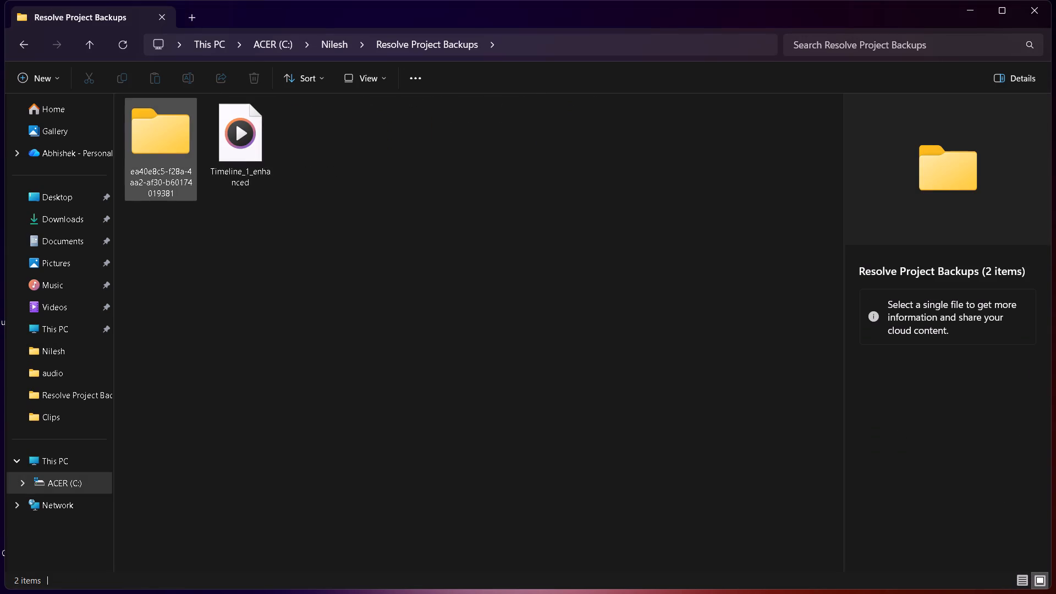
pyautogui.doubleClick(170, 144)
pyautogui.doubleClick(175, 128)
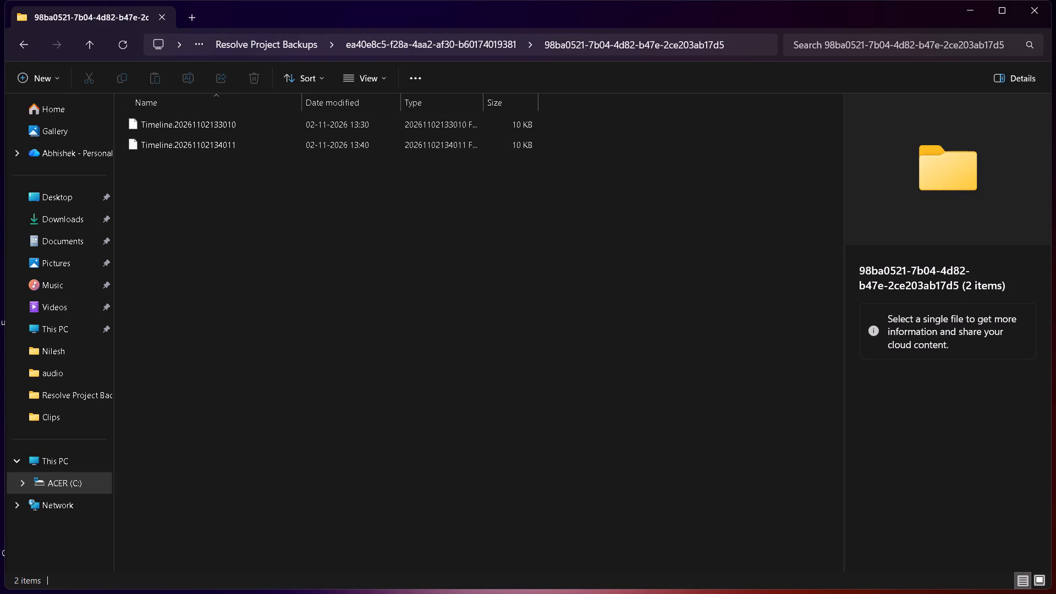
pyautogui.click(28, 47)
pyautogui.click(28, 47)
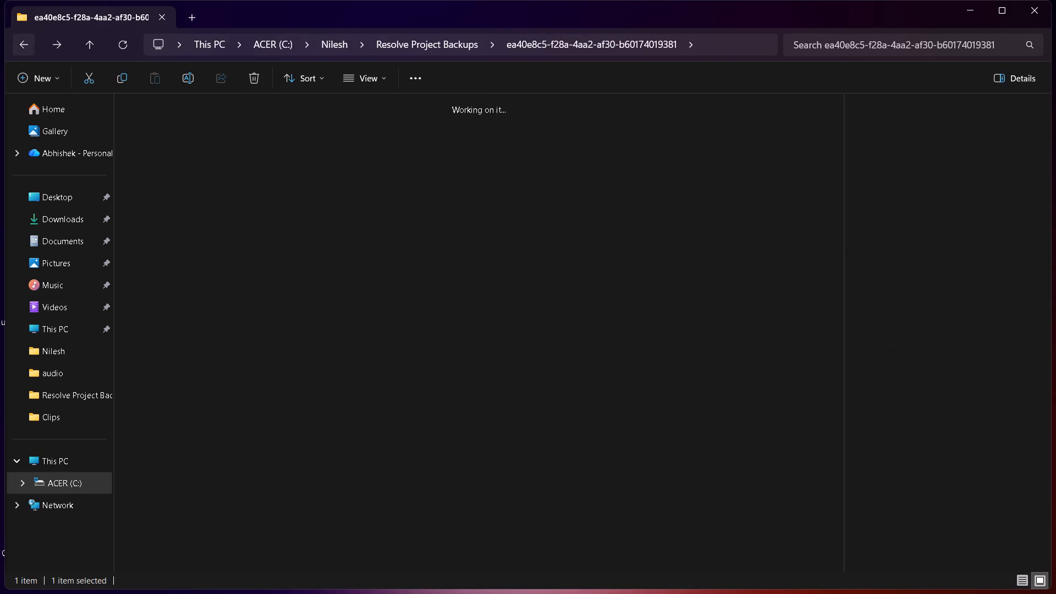
pyautogui.click(254, 137)
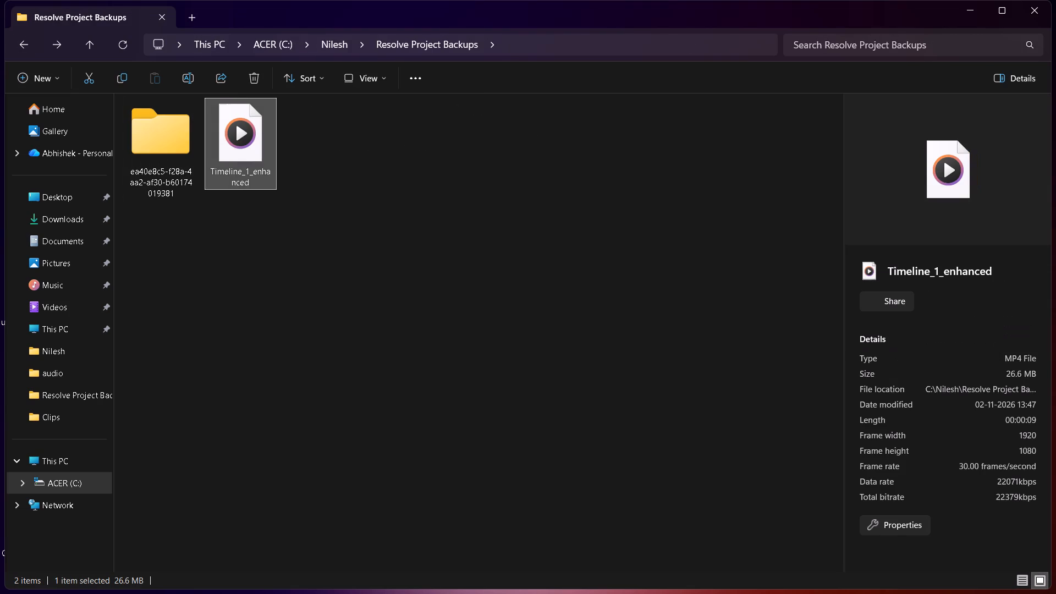
pyautogui.rightClick(251, 137)
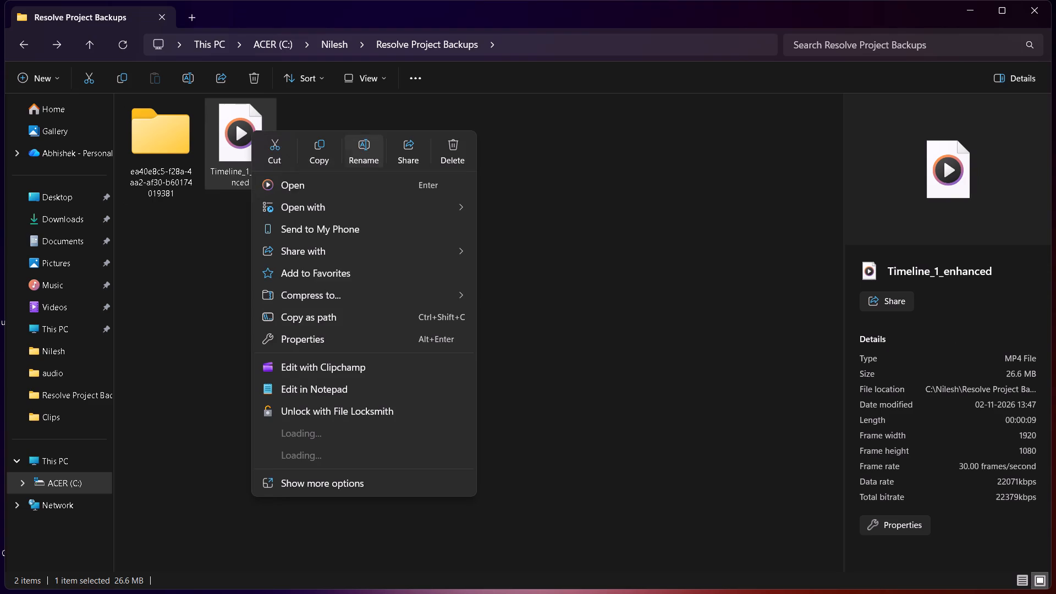
pyautogui.click(449, 155)
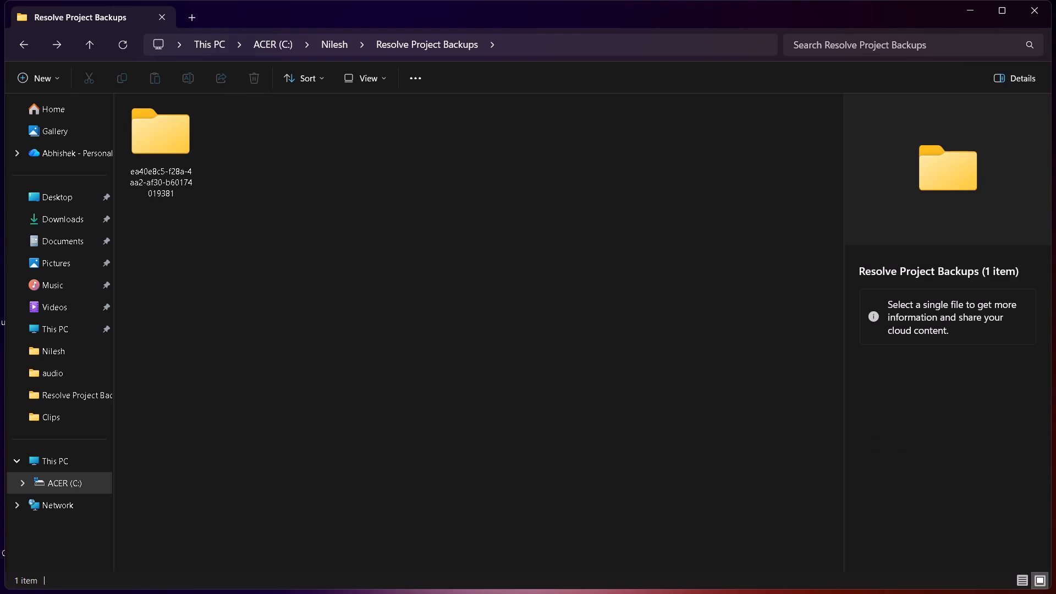
pyautogui.click(1036, 10)
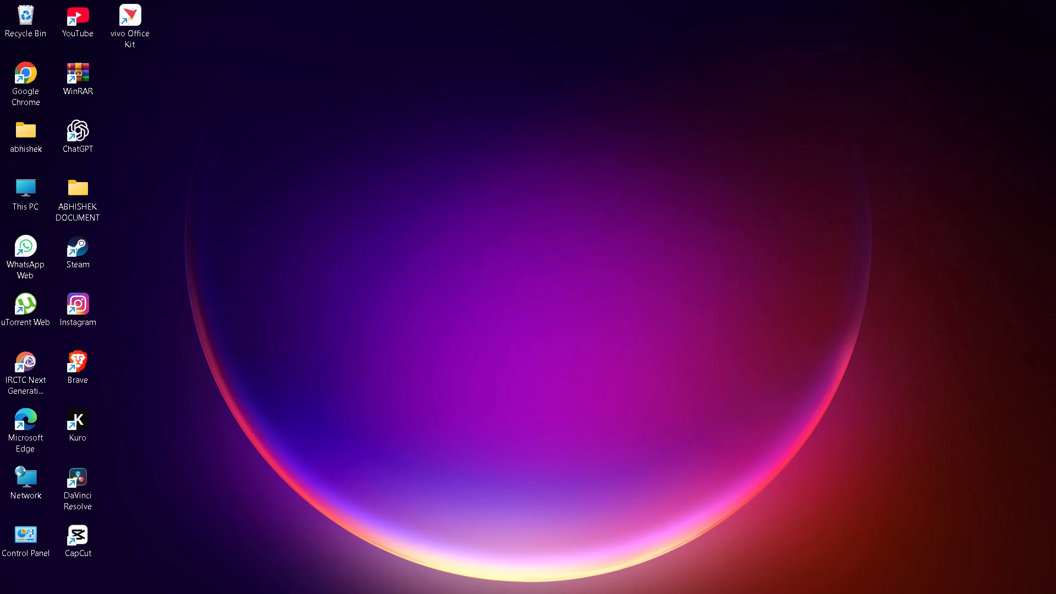